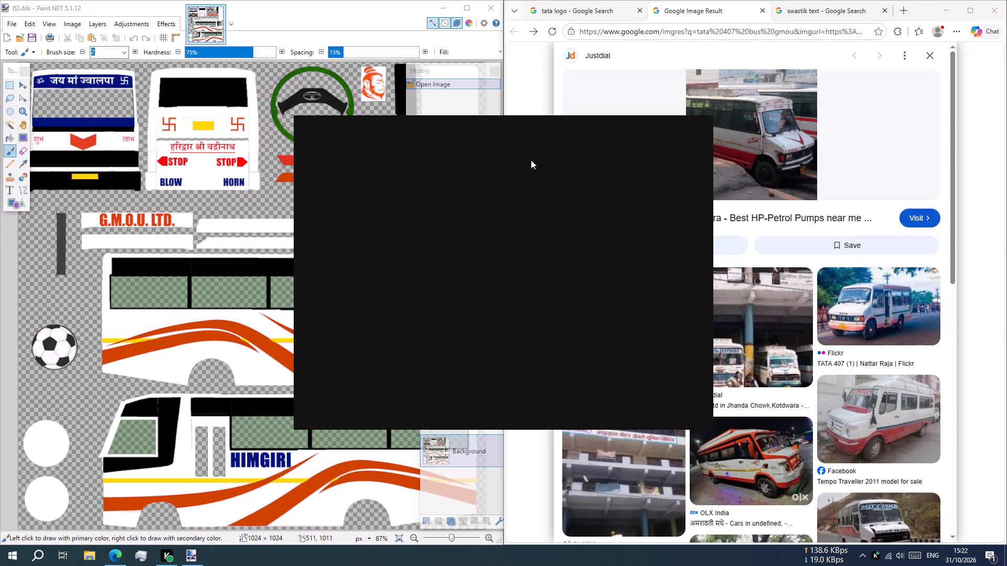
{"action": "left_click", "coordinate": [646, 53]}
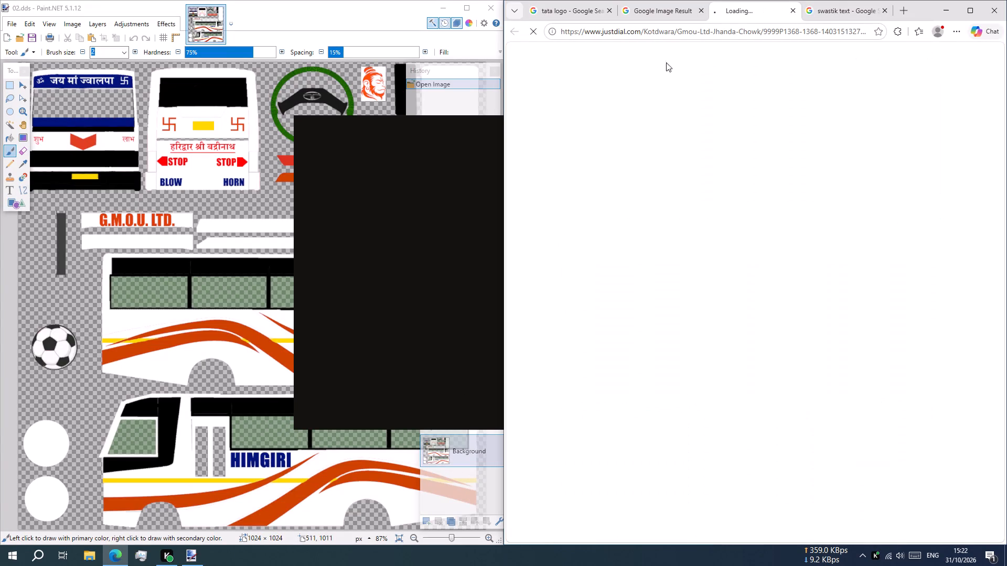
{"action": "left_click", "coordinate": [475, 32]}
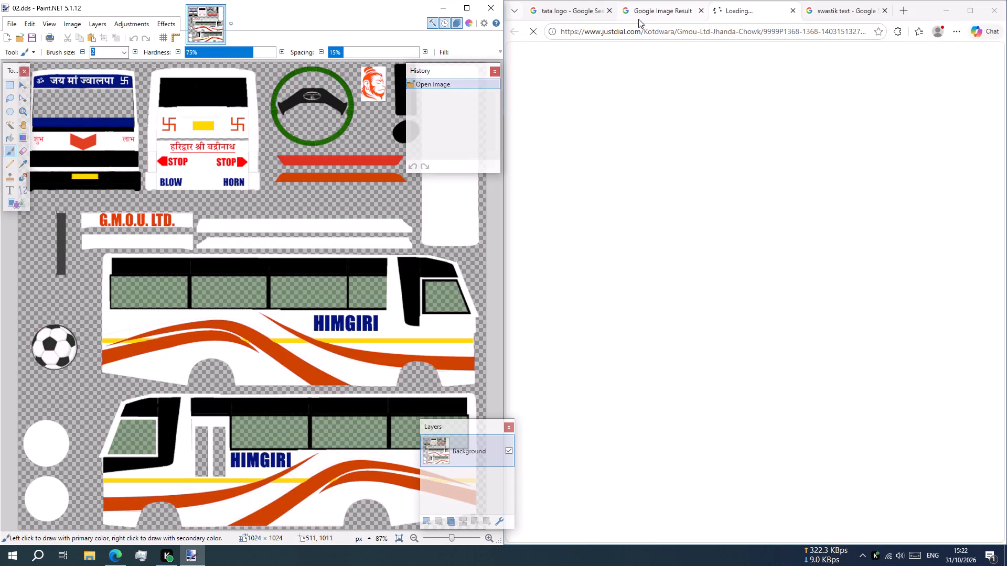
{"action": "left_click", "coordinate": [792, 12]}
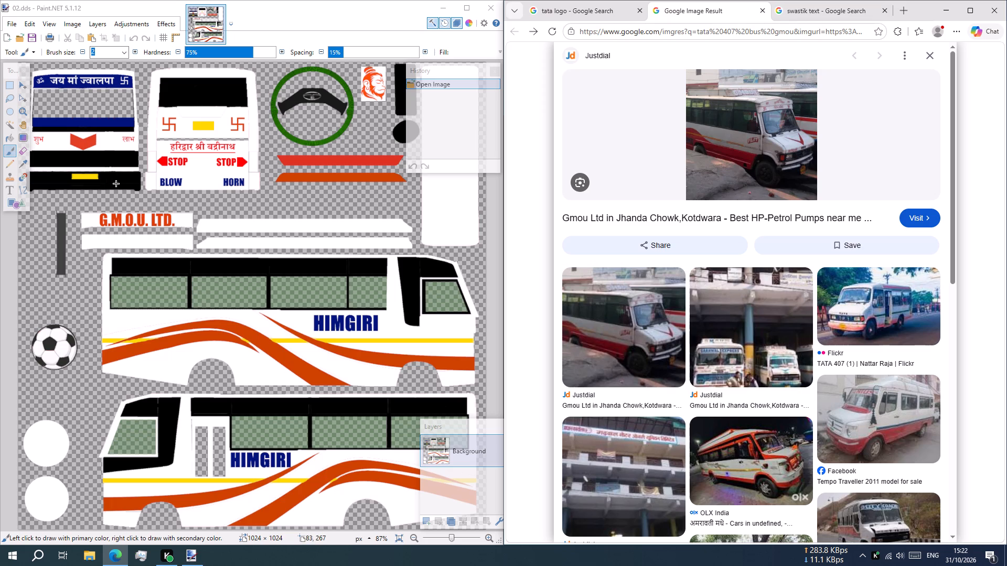
Set up the Shapes tool to draw a filled pentagon arrow with white (FFFFFF) as the primary colour.
{"action": "scroll", "coordinate": [73, 167], "scroll_direction": "up", "scroll_amount": 1, "text": "ctrl"}
{"action": "scroll", "coordinate": [135, 152], "scroll_direction": "down", "scroll_amount": 1, "text": "ctrl"}
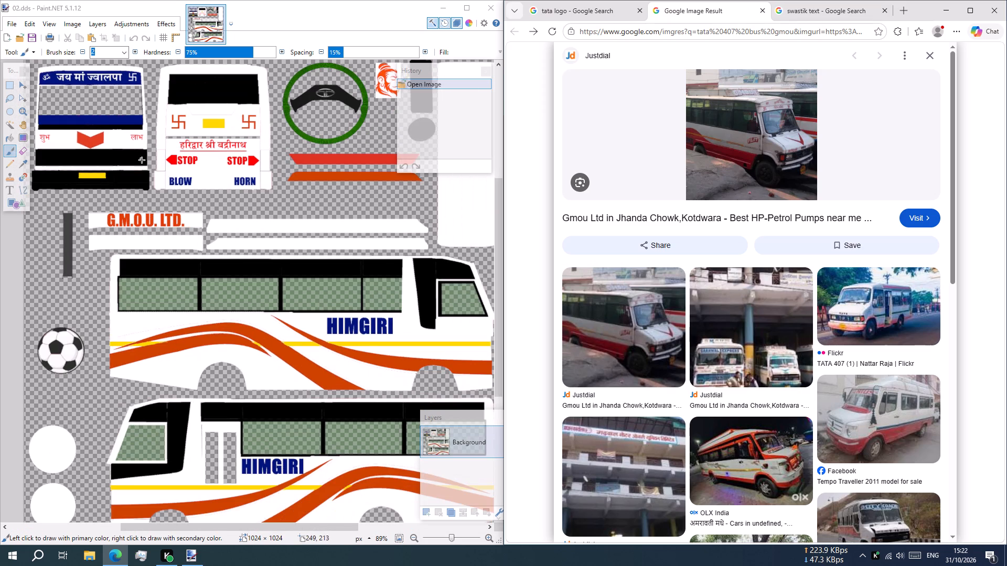
{"action": "scroll", "coordinate": [250, 143], "scroll_direction": "down", "scroll_amount": 3}
{"action": "scroll", "coordinate": [235, 243], "scroll_direction": "down", "scroll_amount": 1, "text": "ctrl"}
{"action": "scroll", "coordinate": [235, 243], "scroll_direction": "up", "scroll_amount": 5}
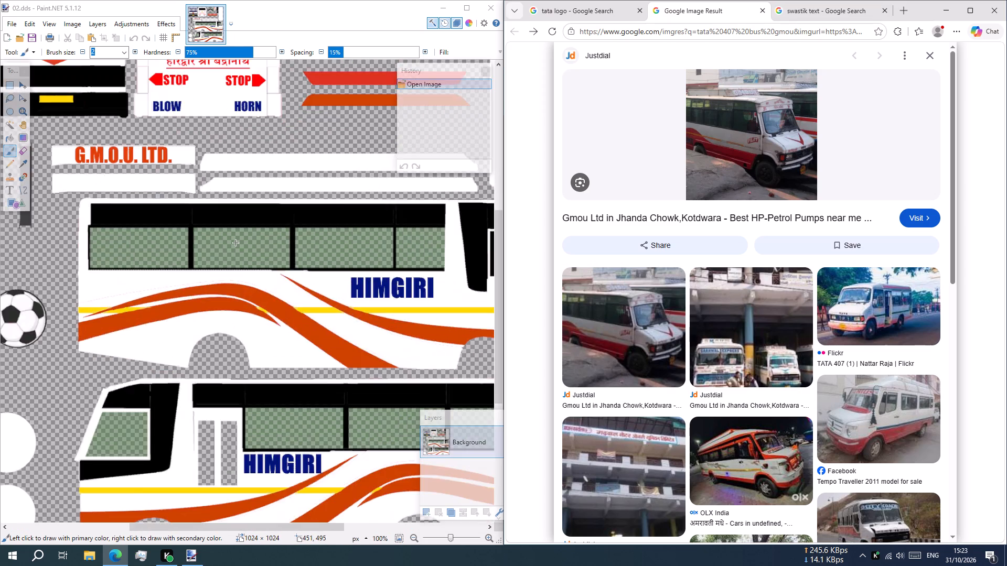
{"action": "scroll", "coordinate": [178, 194], "scroll_direction": "up", "scroll_amount": 3}
{"action": "scroll", "coordinate": [140, 236], "scroll_direction": "up", "scroll_amount": 4, "text": "shift"}
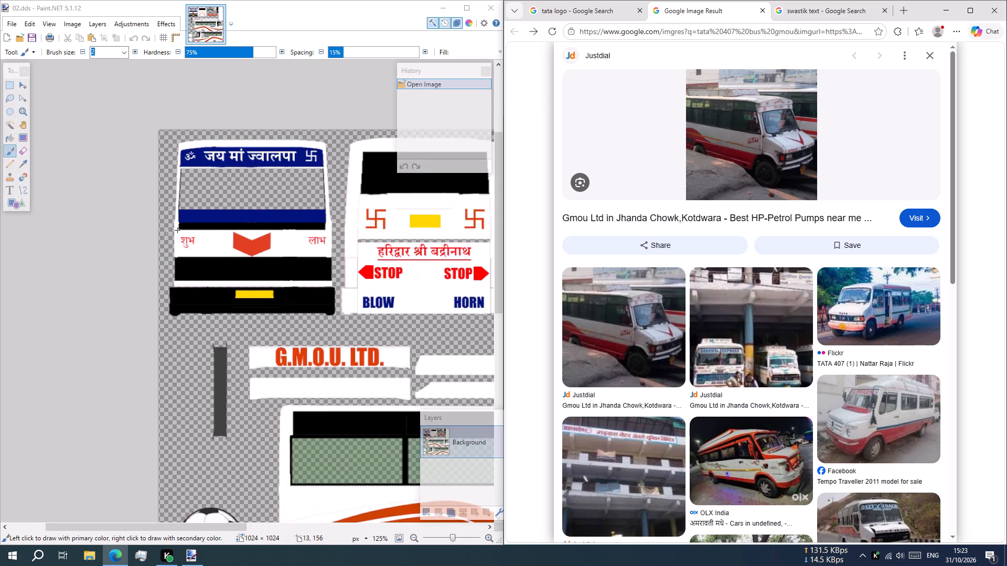
{"action": "scroll", "coordinate": [220, 223], "scroll_direction": "up", "scroll_amount": 2, "text": "ctrl"}
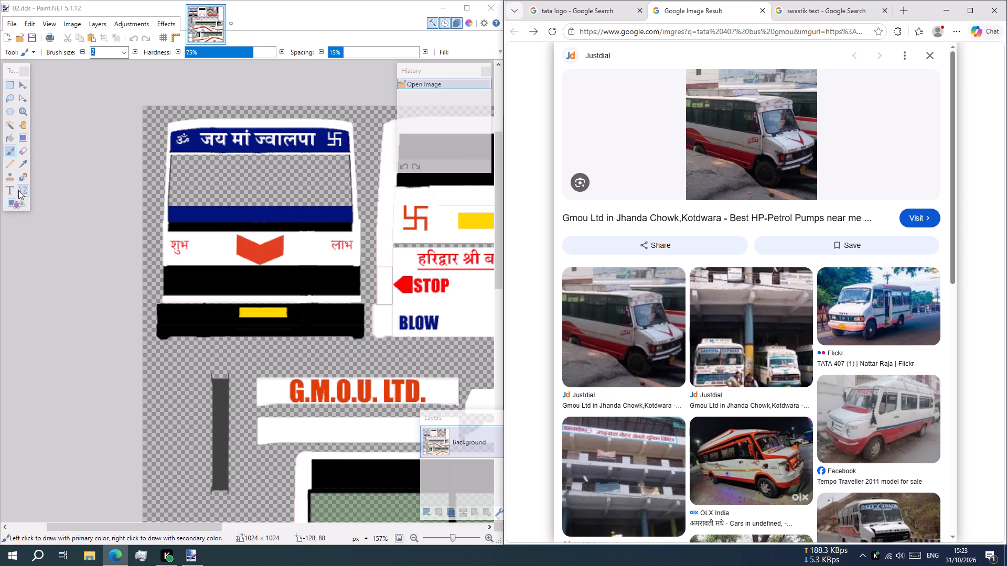
{"action": "left_click", "coordinate": [18, 201]}
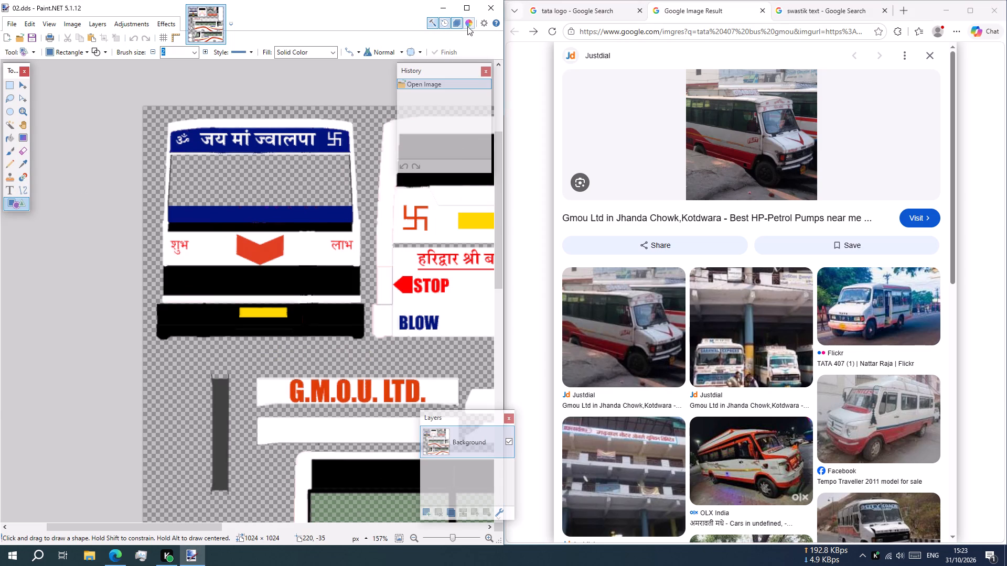
{"action": "left_click", "coordinate": [469, 26]}
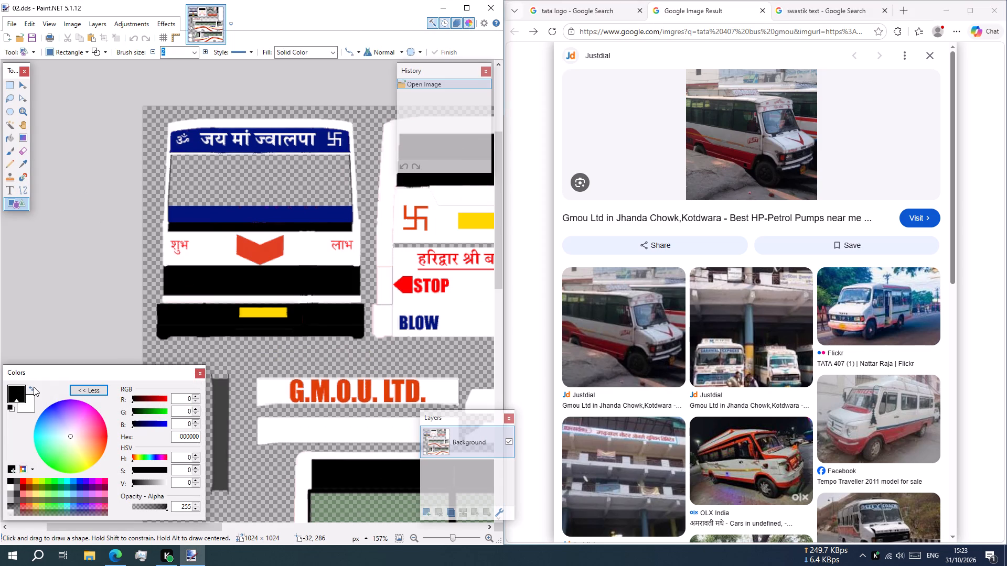
{"action": "left_click", "coordinate": [34, 387]}
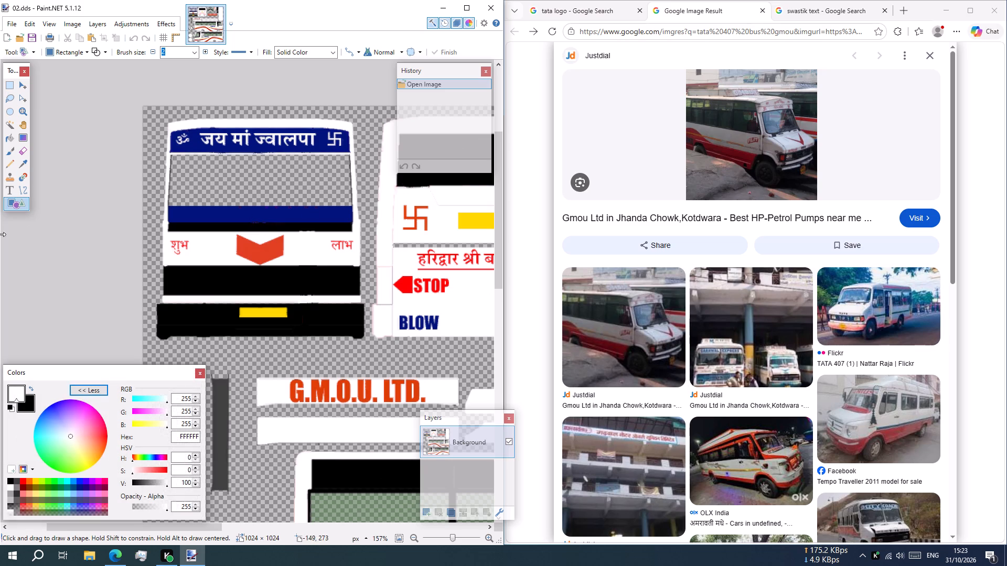
{"action": "left_click", "coordinate": [109, 49]}
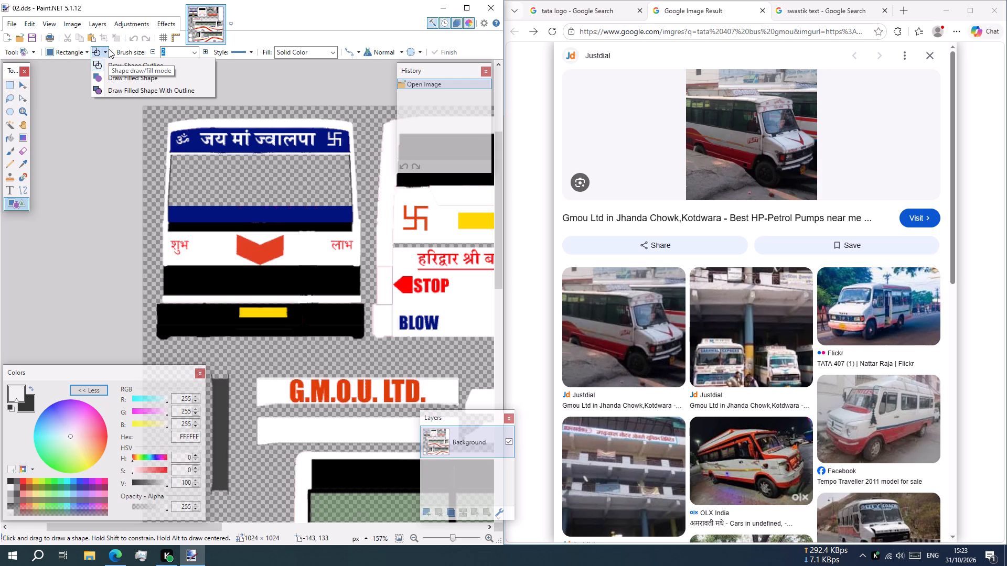
{"action": "left_click", "coordinate": [105, 66]}
{"action": "left_click", "coordinate": [98, 53]}
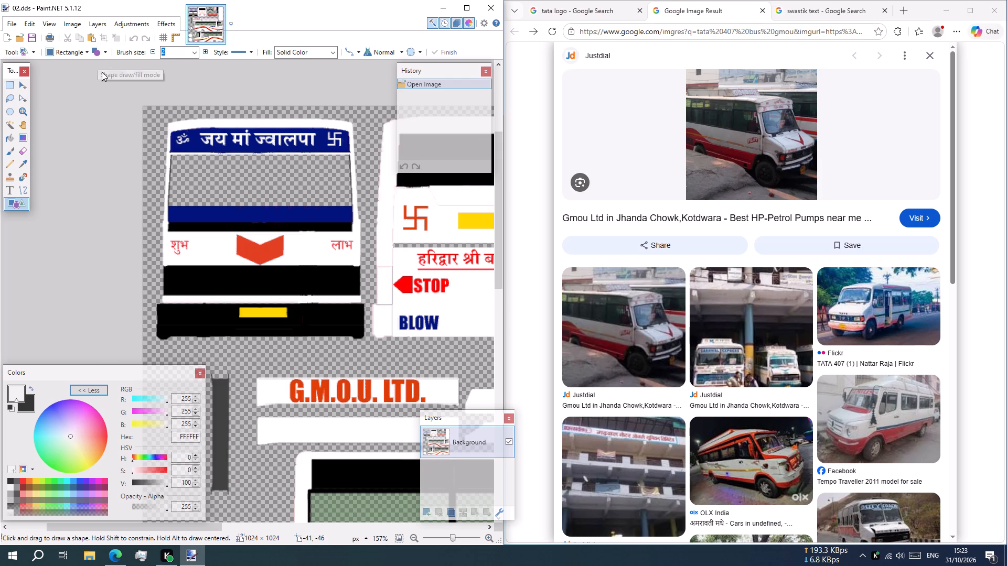
{"action": "left_click", "coordinate": [84, 57]}
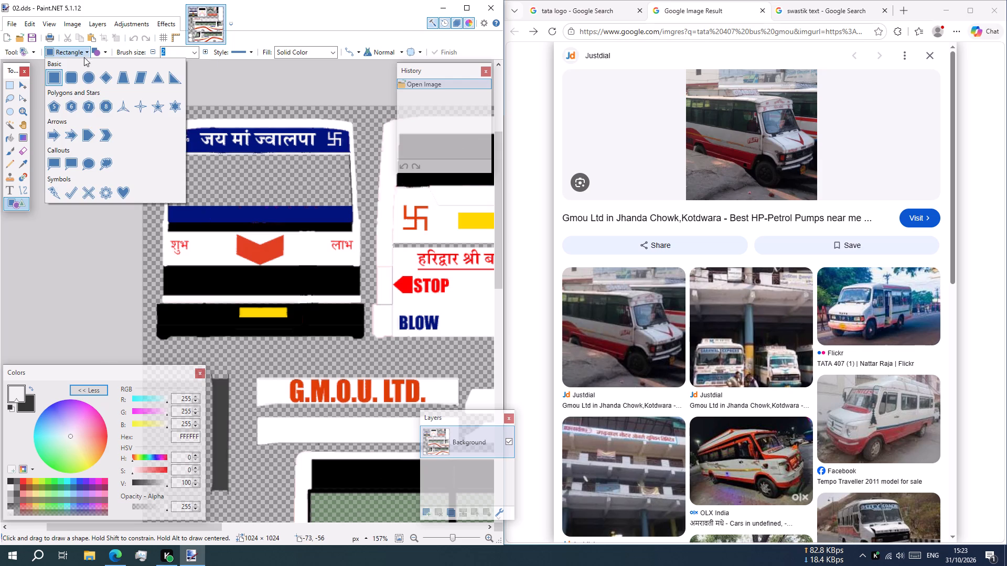
{"action": "left_click", "coordinate": [89, 136]}
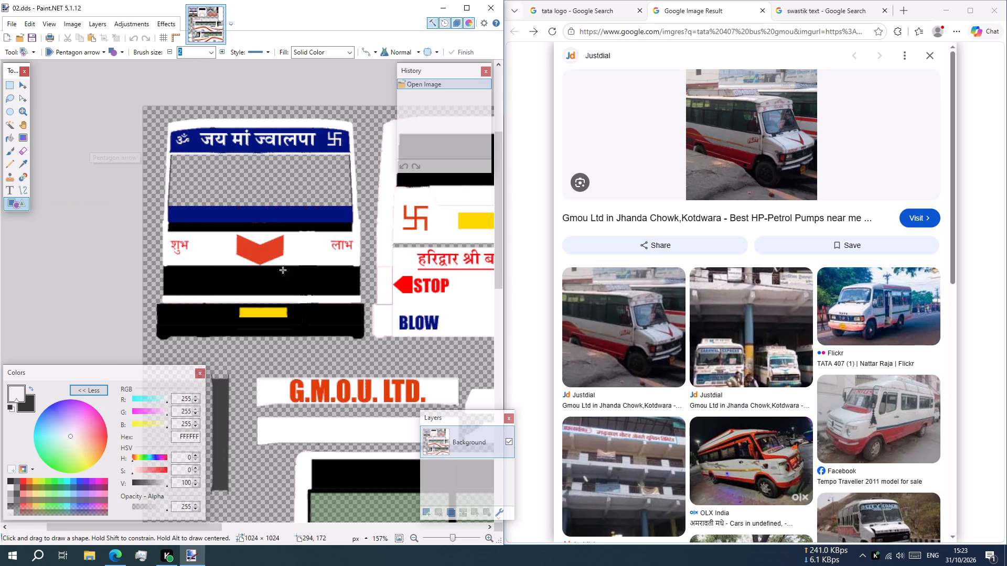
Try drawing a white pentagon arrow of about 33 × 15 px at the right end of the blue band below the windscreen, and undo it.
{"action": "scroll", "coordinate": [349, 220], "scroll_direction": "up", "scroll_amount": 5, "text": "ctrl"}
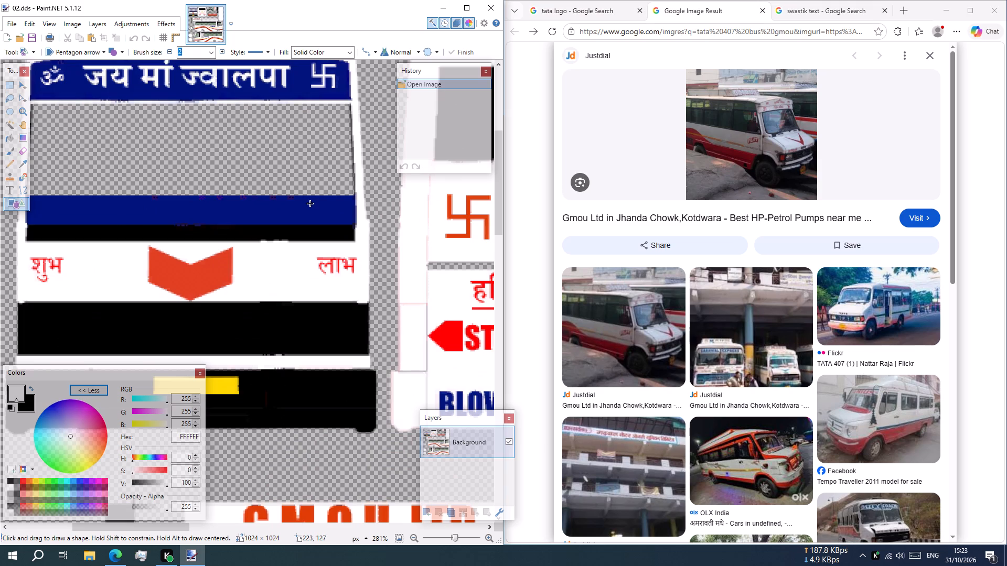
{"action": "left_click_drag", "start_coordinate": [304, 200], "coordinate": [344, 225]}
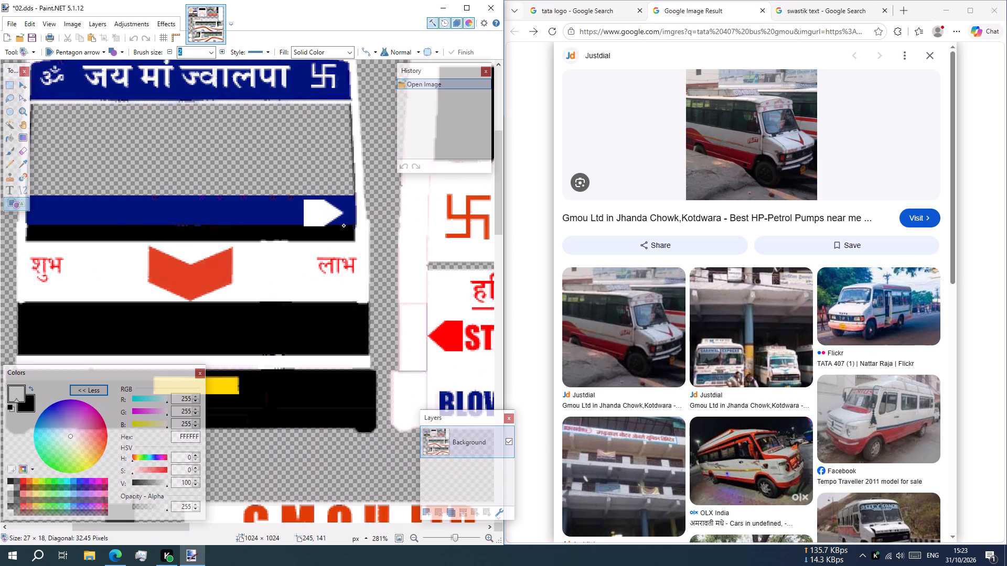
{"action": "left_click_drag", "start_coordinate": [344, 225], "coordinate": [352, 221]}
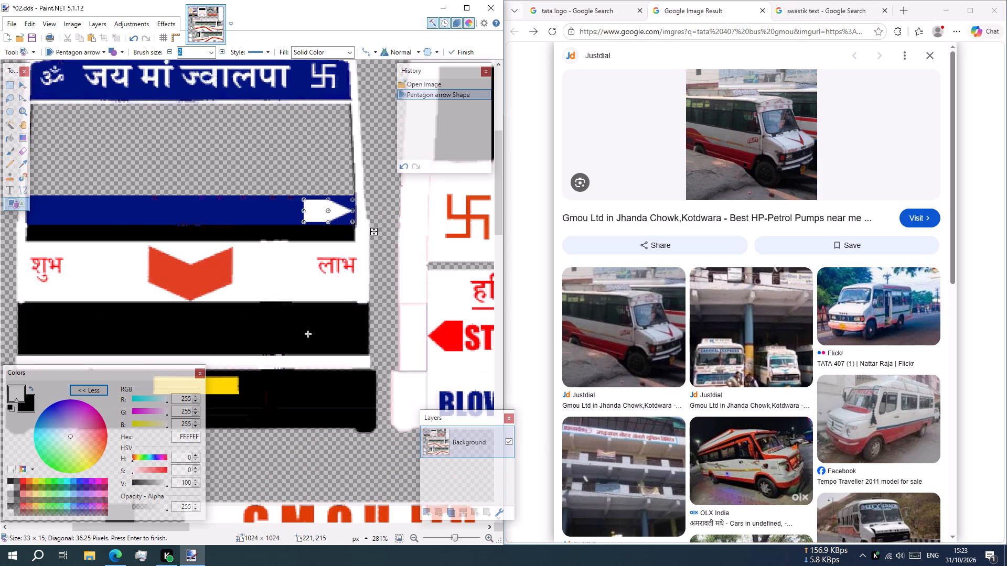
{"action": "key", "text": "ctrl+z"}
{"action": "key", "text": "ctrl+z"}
On a new layer, draw a white pentagon arrow of about 38 × 19 px at the right end of the blue band below the windscreen.
{"action": "left_click", "coordinate": [424, 513]}
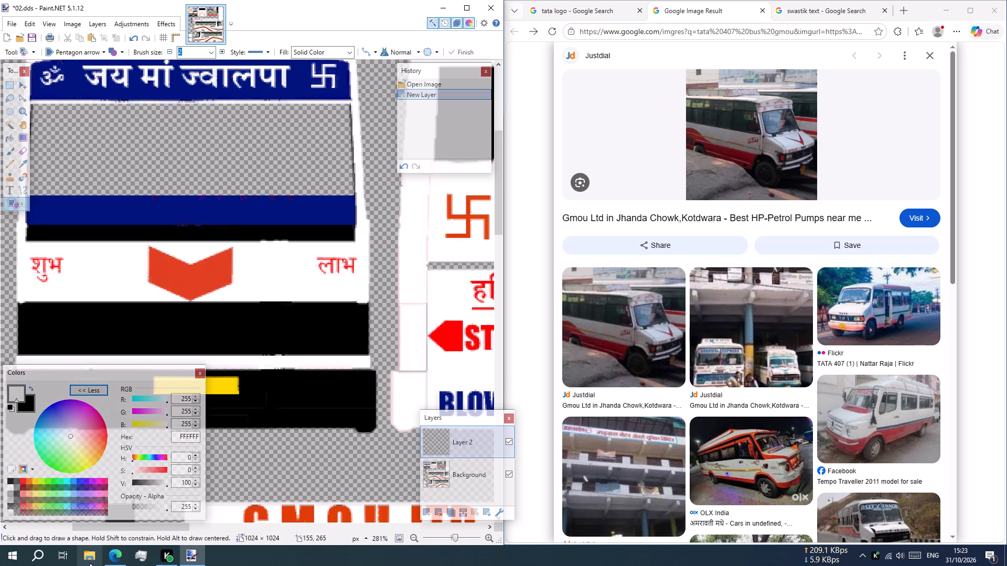
{"action": "left_click_drag", "start_coordinate": [301, 198], "coordinate": [335, 222]}
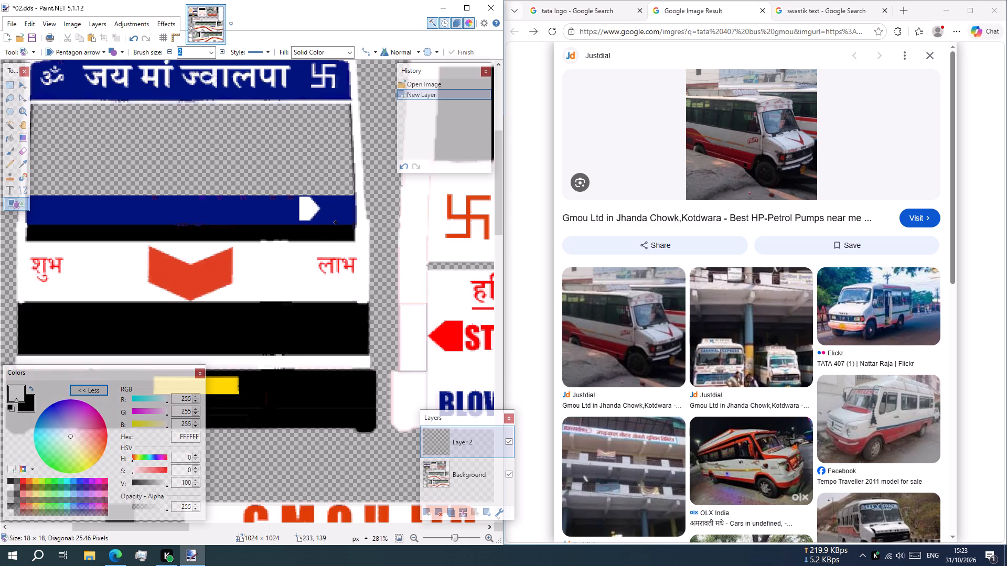
{"action": "left_click_drag", "start_coordinate": [335, 222], "coordinate": [353, 224]}
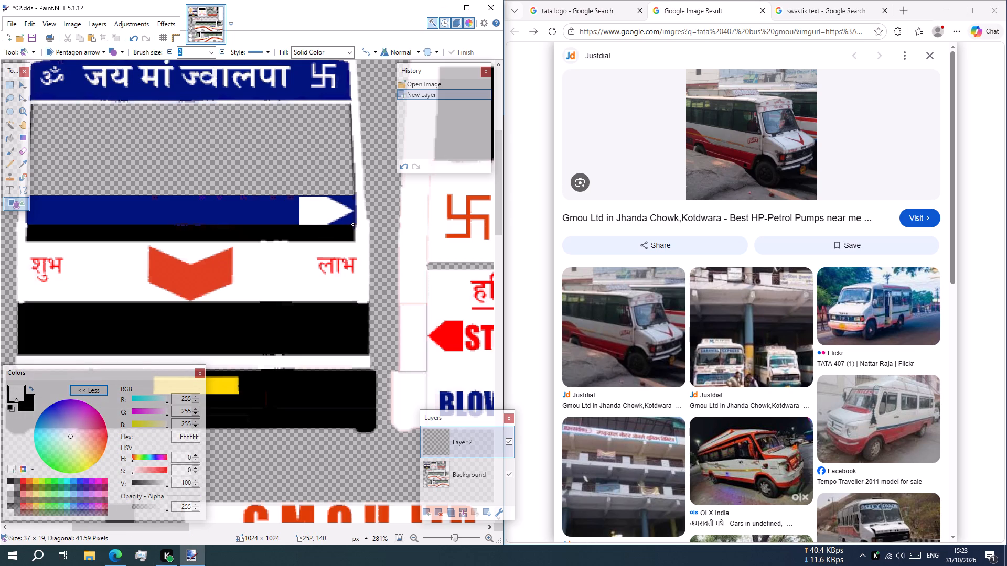
{"action": "left_click_drag", "start_coordinate": [353, 224], "coordinate": [355, 224]}
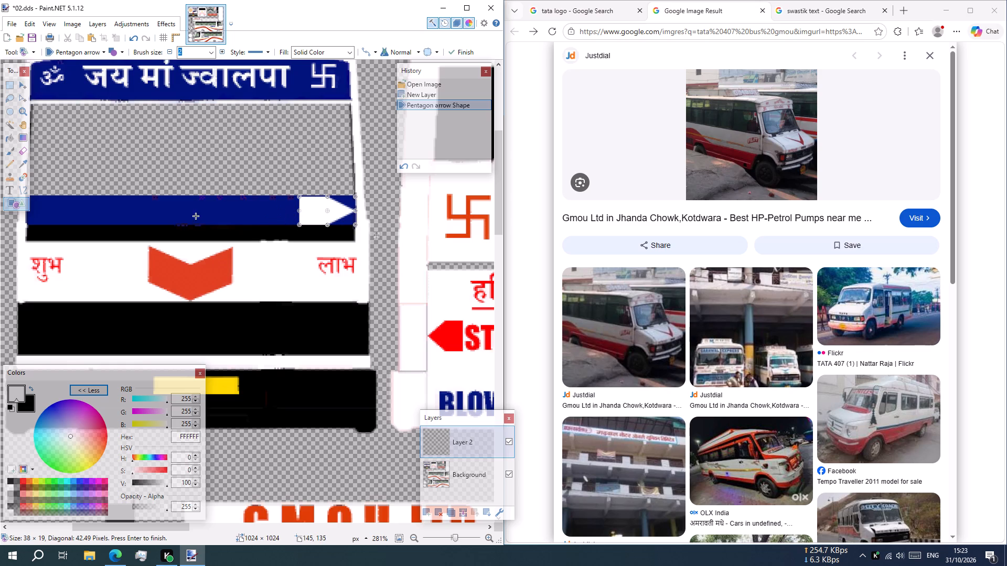
Draw a second white pentagon arrow near the left end of the same blue band, sized about 33 × 14 px.
{"action": "scroll", "coordinate": [192, 223], "scroll_direction": "up", "scroll_amount": 3, "text": "shift"}
{"action": "scroll", "coordinate": [192, 223], "scroll_direction": "down", "scroll_amount": 2, "text": "shift"}
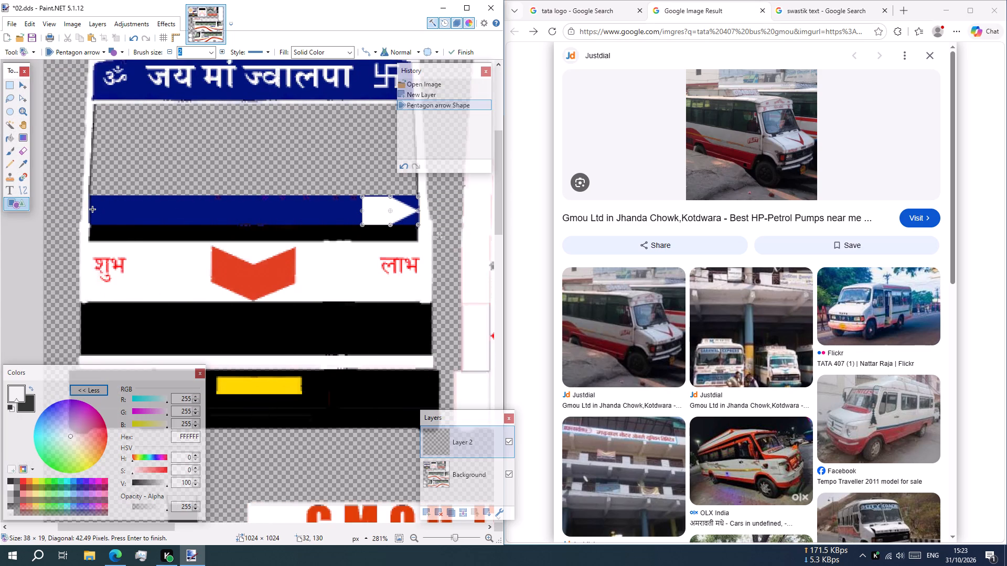
{"action": "left_click_drag", "start_coordinate": [92, 208], "coordinate": [124, 202]}
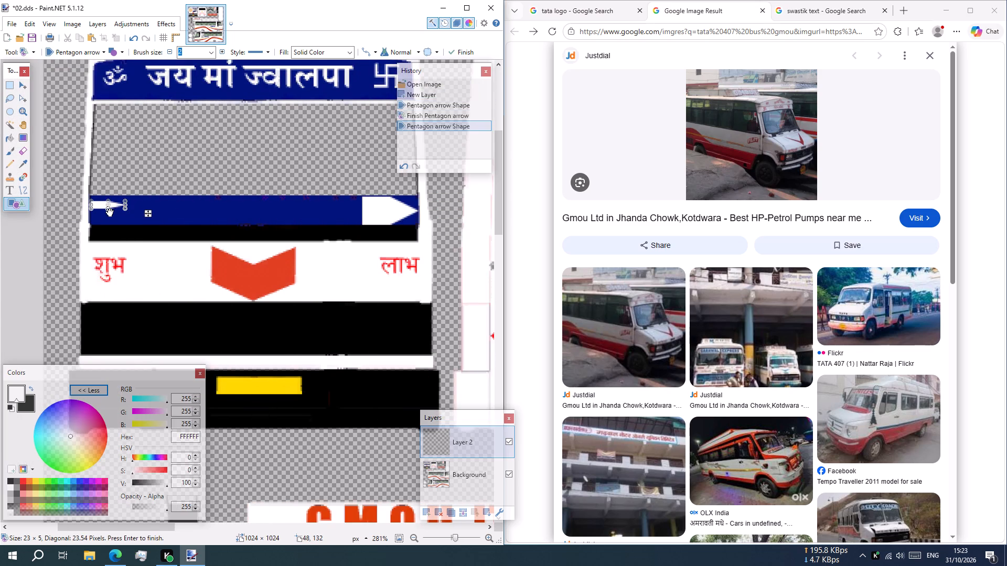
{"action": "left_click_drag", "start_coordinate": [108, 210], "coordinate": [111, 224]}
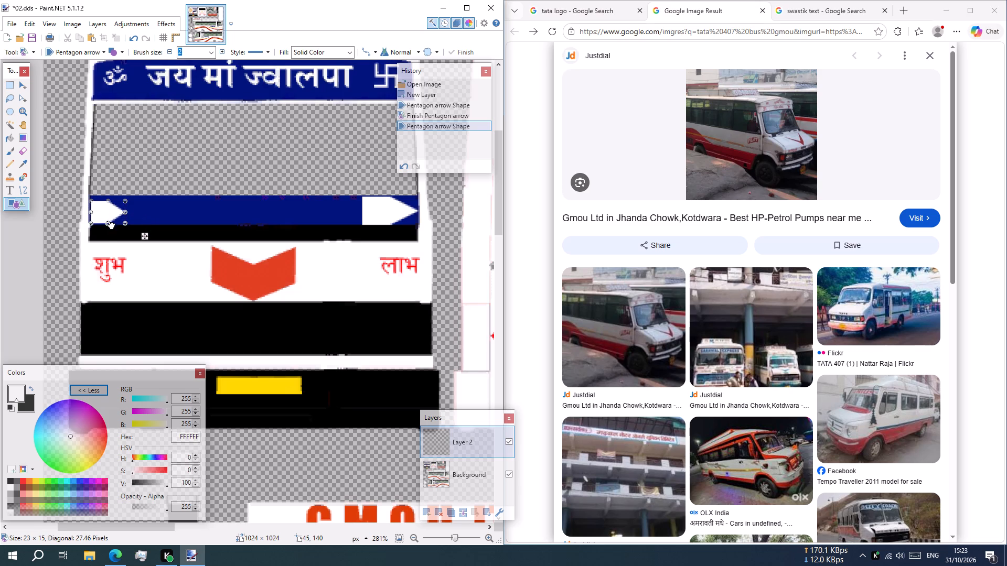
{"action": "left_click_drag", "start_coordinate": [111, 224], "coordinate": [111, 223]}
{"action": "left_click", "coordinate": [109, 211]}
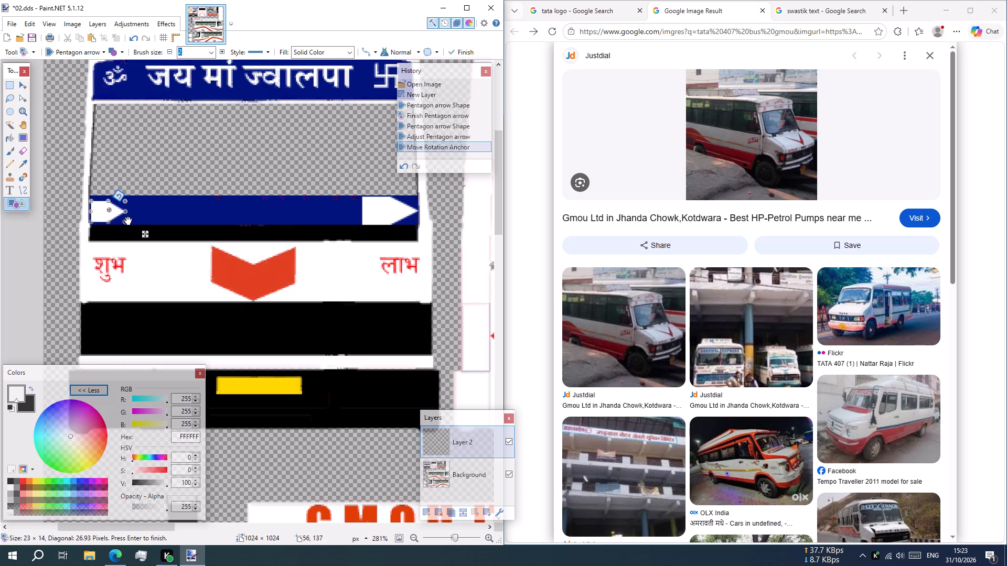
{"action": "left_click_drag", "start_coordinate": [145, 236], "coordinate": [164, 236]}
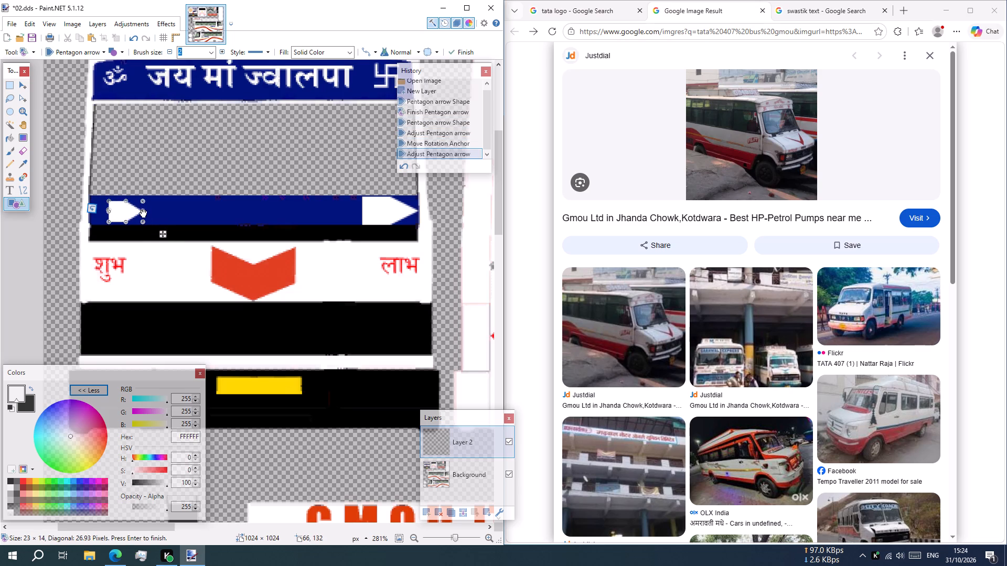
{"action": "left_click_drag", "start_coordinate": [143, 212], "coordinate": [157, 213]}
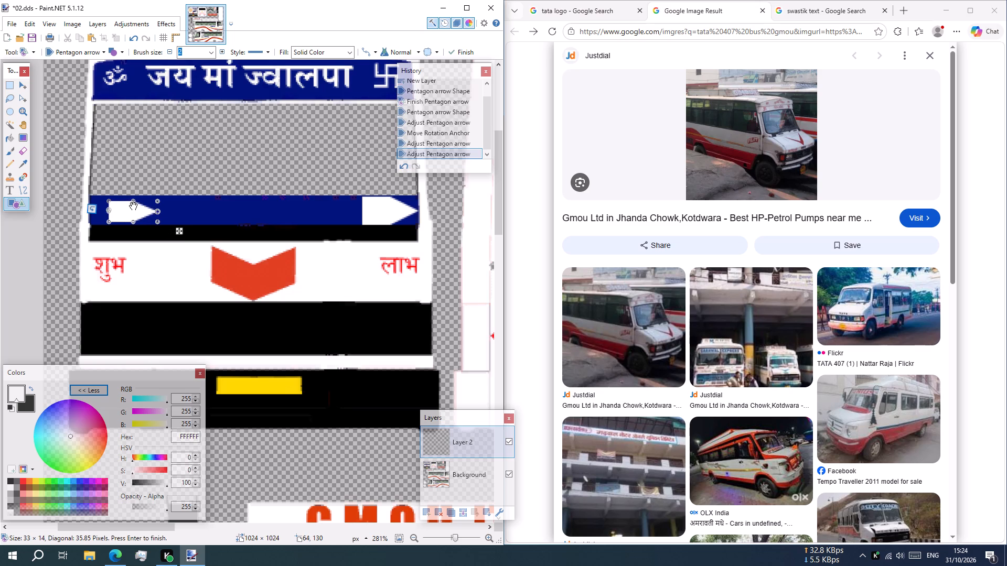
Stretch the second arrow vertically to about 20 px so it spans the full height of the blue band.
{"action": "left_click_drag", "start_coordinate": [135, 202], "coordinate": [139, 198]}
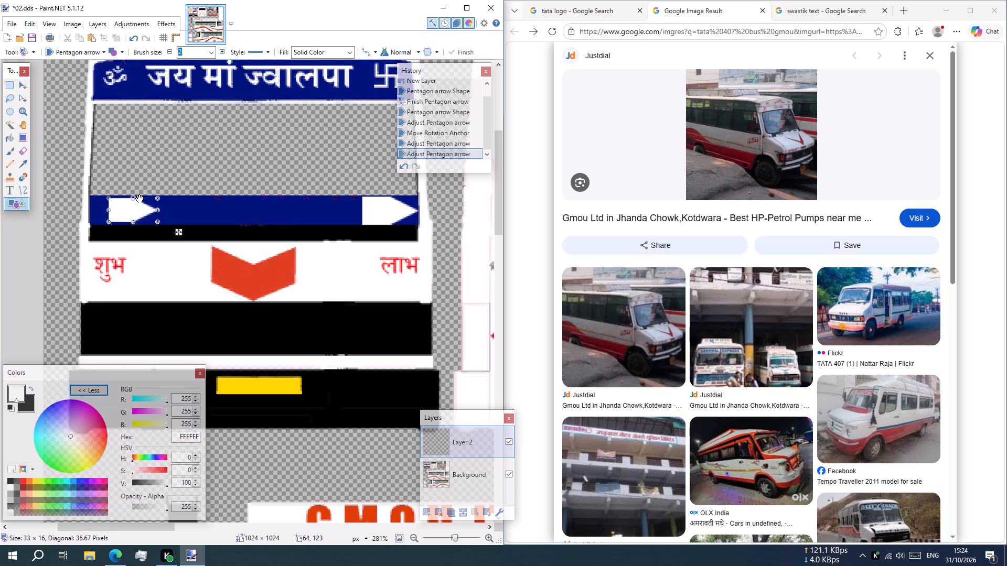
{"action": "left_click_drag", "start_coordinate": [139, 198], "coordinate": [145, 198]}
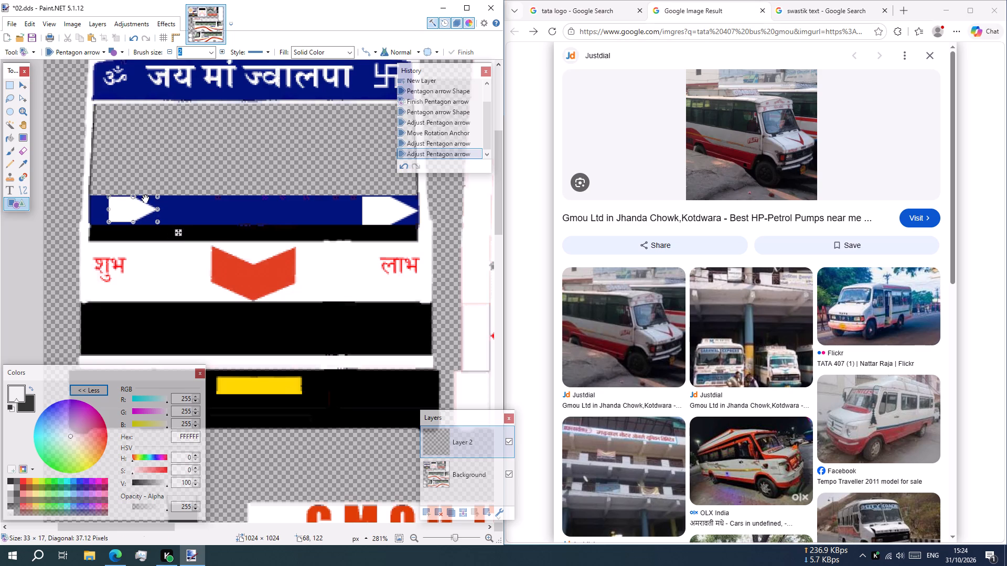
{"action": "scroll", "coordinate": [134, 210], "scroll_direction": "up", "scroll_amount": 7, "text": "ctrl"}
{"action": "left_click_drag", "start_coordinate": [136, 180], "coordinate": [136, 180]}
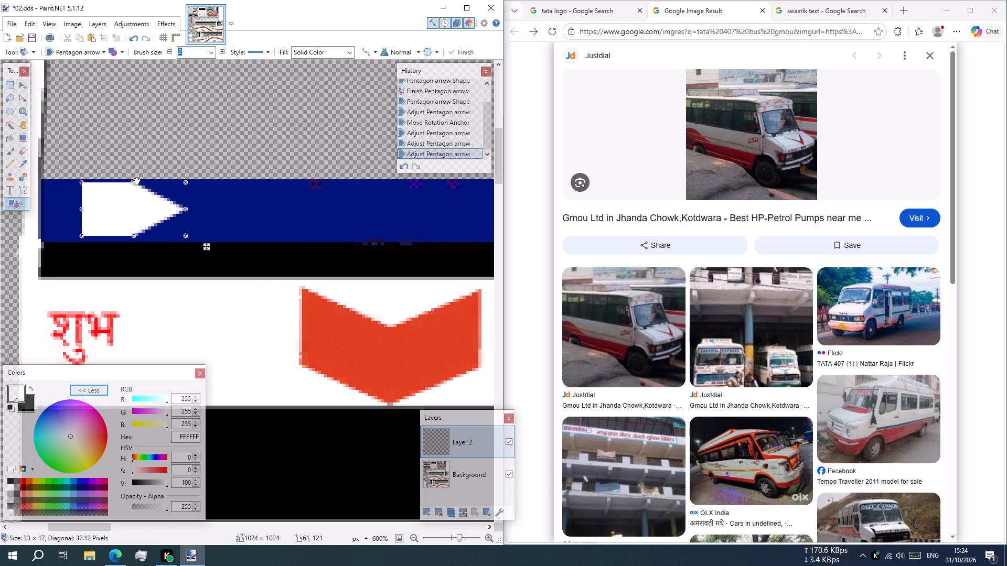
{"action": "left_click_drag", "start_coordinate": [136, 180], "coordinate": [149, 180]}
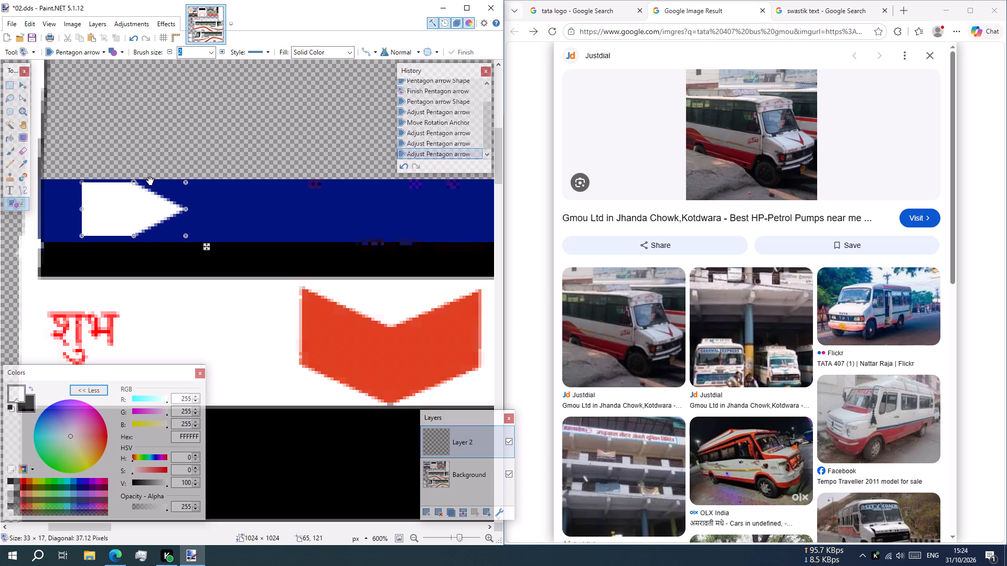
{"action": "left_click_drag", "start_coordinate": [149, 180], "coordinate": [157, 177]}
{"action": "left_click_drag", "start_coordinate": [136, 235], "coordinate": [136, 236]}
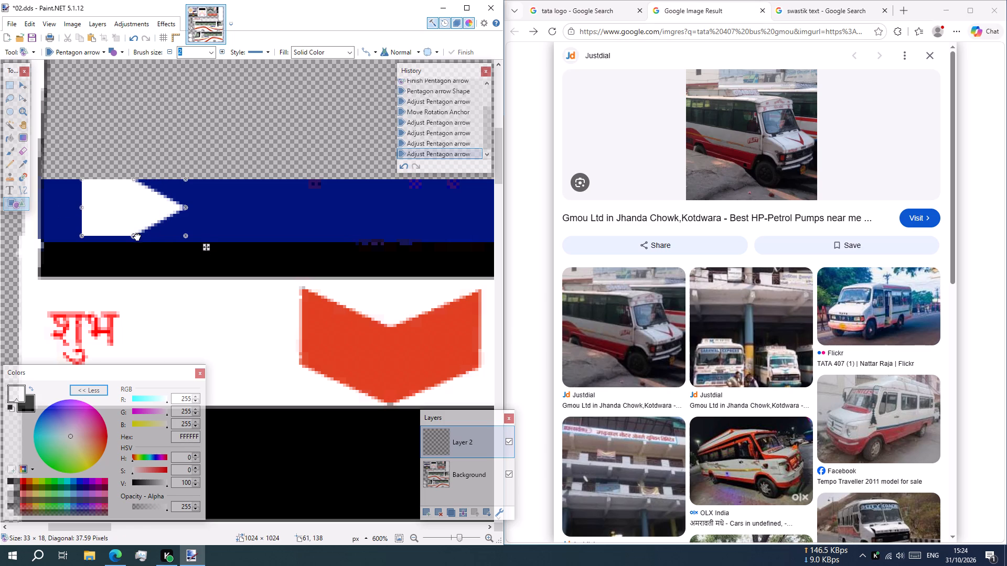
{"action": "left_click_drag", "start_coordinate": [136, 236], "coordinate": [138, 240]}
Flip the second arrow to point left with its tip at the blue band's left edge, about 33 × 20 px.
{"action": "left_click_drag", "start_coordinate": [187, 210], "coordinate": [39, 219]}
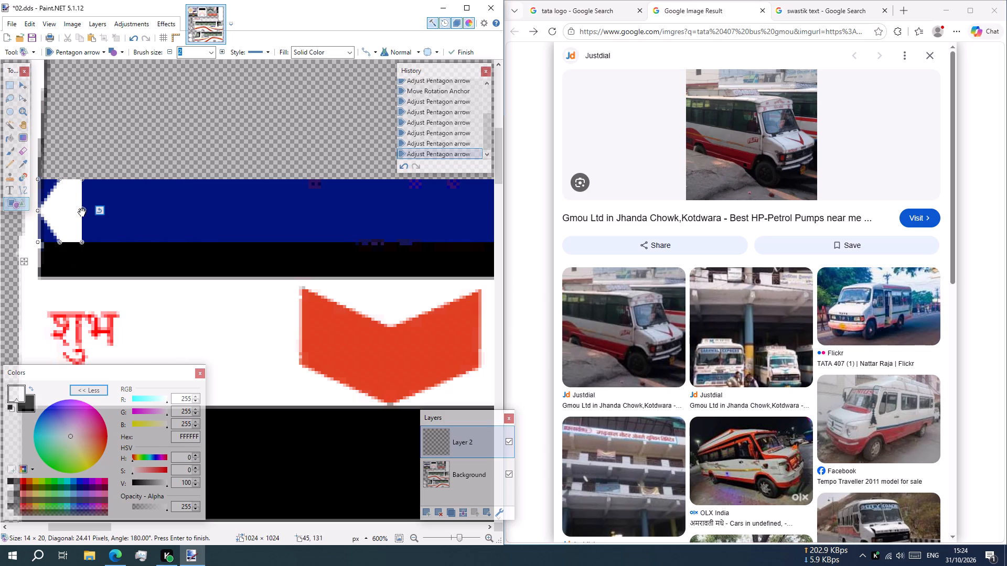
{"action": "left_click_drag", "start_coordinate": [81, 212], "coordinate": [141, 208]}
{"action": "scroll", "coordinate": [130, 211], "scroll_direction": "down", "scroll_amount": 1, "text": "ctrl"}
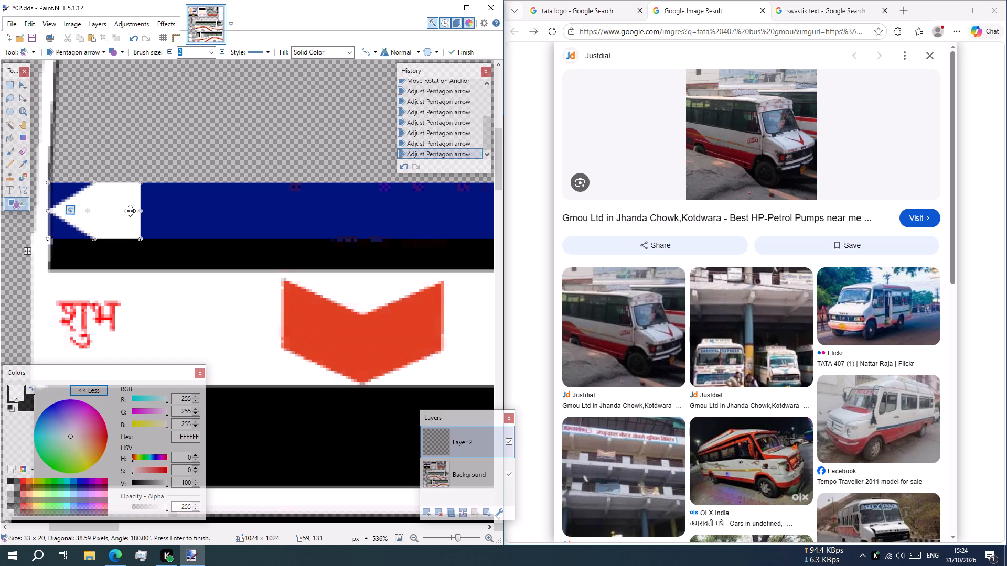
{"action": "scroll", "coordinate": [123, 218], "scroll_direction": "down", "scroll_amount": 1, "text": "ctrl"}
{"action": "left_click", "coordinate": [105, 217]}
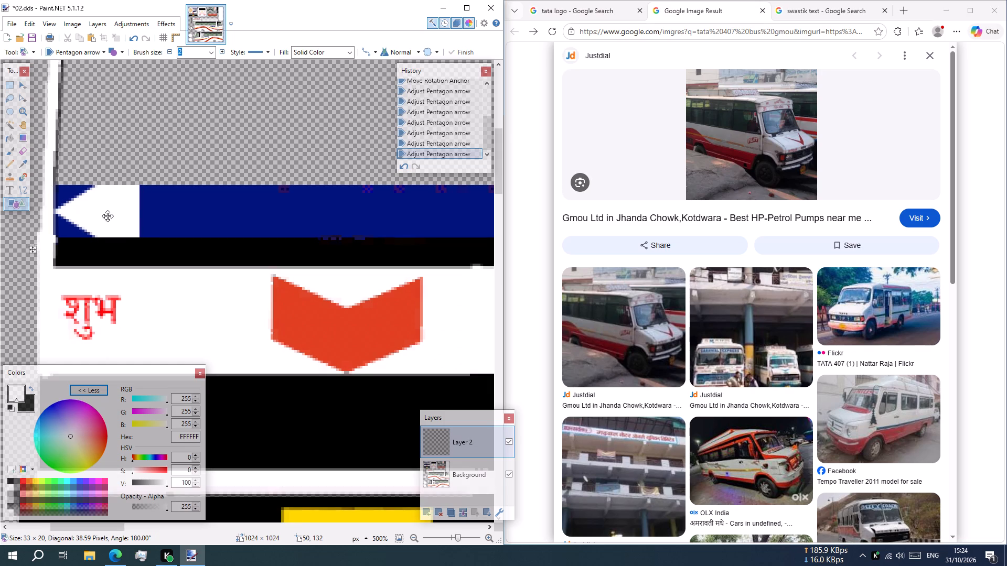
Widen the left pentagon arrow on the blue band toward the centre to about 40 × 20 px.
{"action": "scroll", "coordinate": [200, 199], "scroll_direction": "down", "scroll_amount": 4}
{"action": "scroll", "coordinate": [215, 205], "scroll_direction": "down", "scroll_amount": 4, "text": "ctrl"}
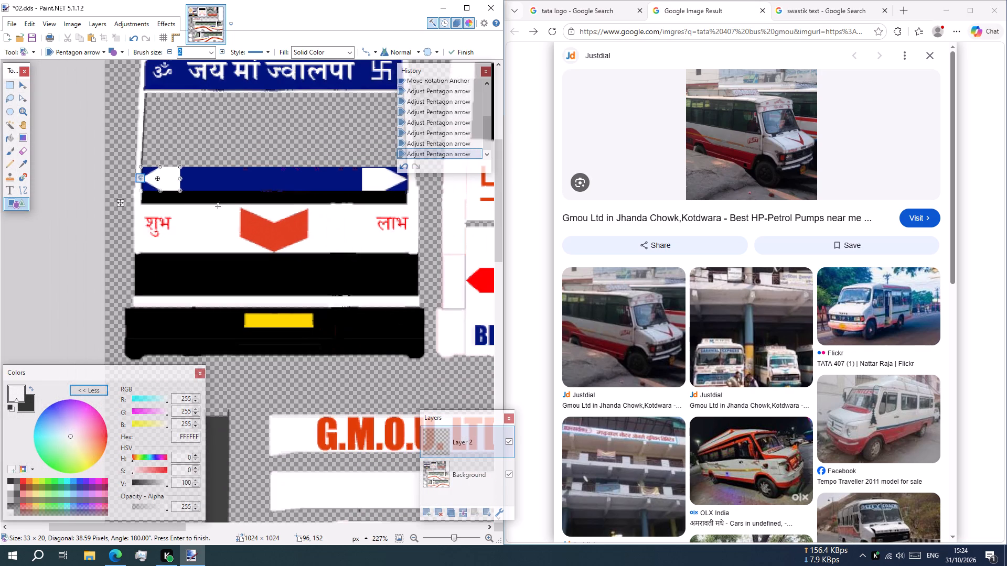
{"action": "left_click_drag", "start_coordinate": [184, 180], "coordinate": [188, 182]}
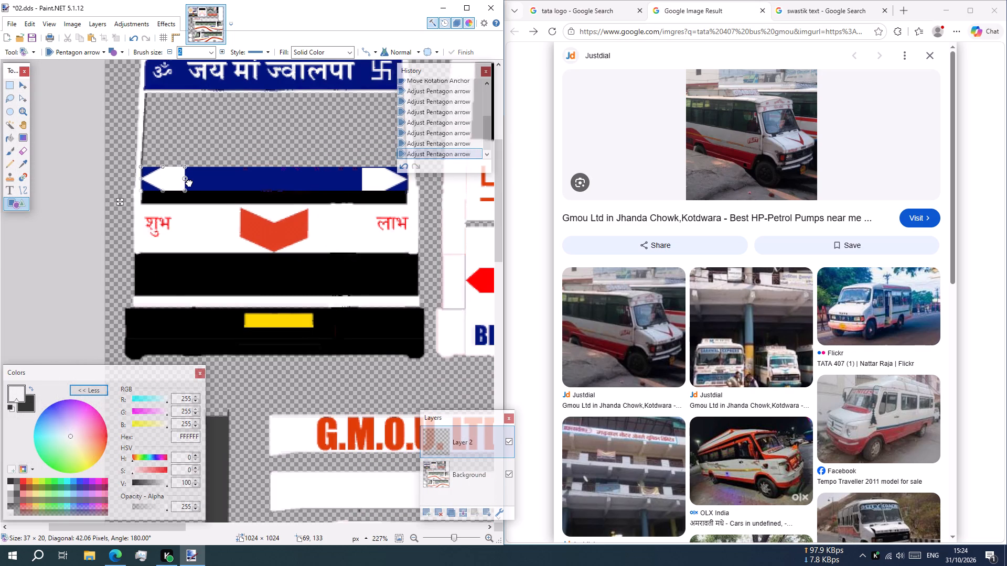
{"action": "left_click_drag", "start_coordinate": [188, 182], "coordinate": [193, 183]}
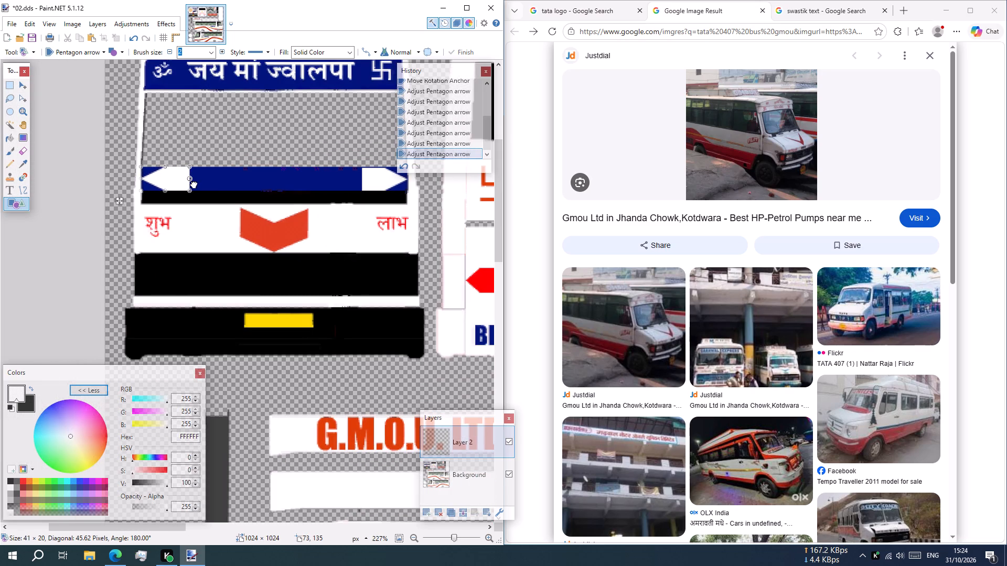
{"action": "left_click_drag", "start_coordinate": [193, 183], "coordinate": [192, 183]}
Compare the two white arrows on the blue band against the whole bus front and the rest of the texture.
{"action": "scroll", "coordinate": [234, 197], "scroll_direction": "down", "scroll_amount": 4}
{"action": "scroll", "coordinate": [268, 191], "scroll_direction": "down", "scroll_amount": 9, "text": "ctrl"}
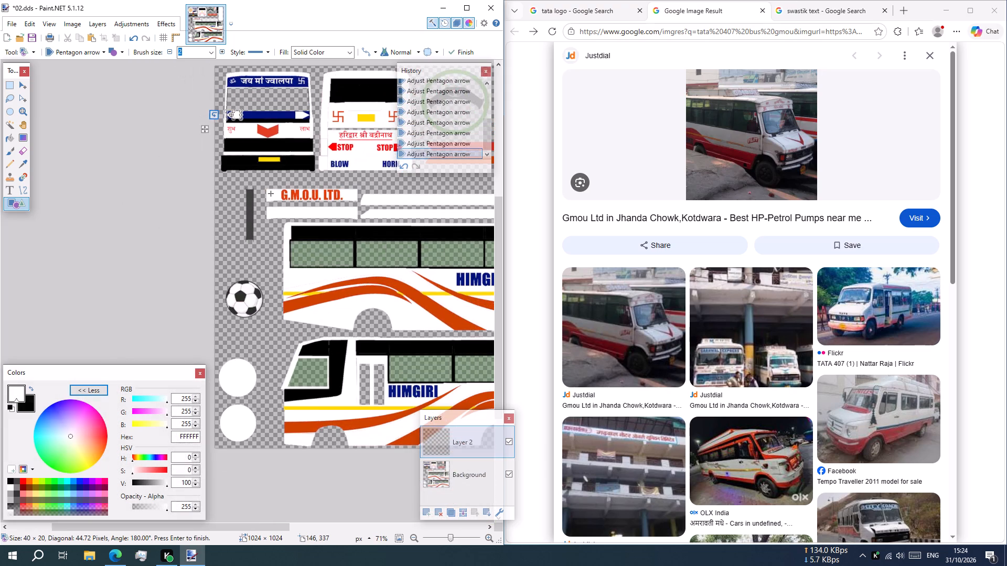
{"action": "scroll", "coordinate": [276, 201], "scroll_direction": "up", "scroll_amount": 1}
{"action": "scroll", "coordinate": [279, 206], "scroll_direction": "up", "scroll_amount": 12, "text": "ctrl"}
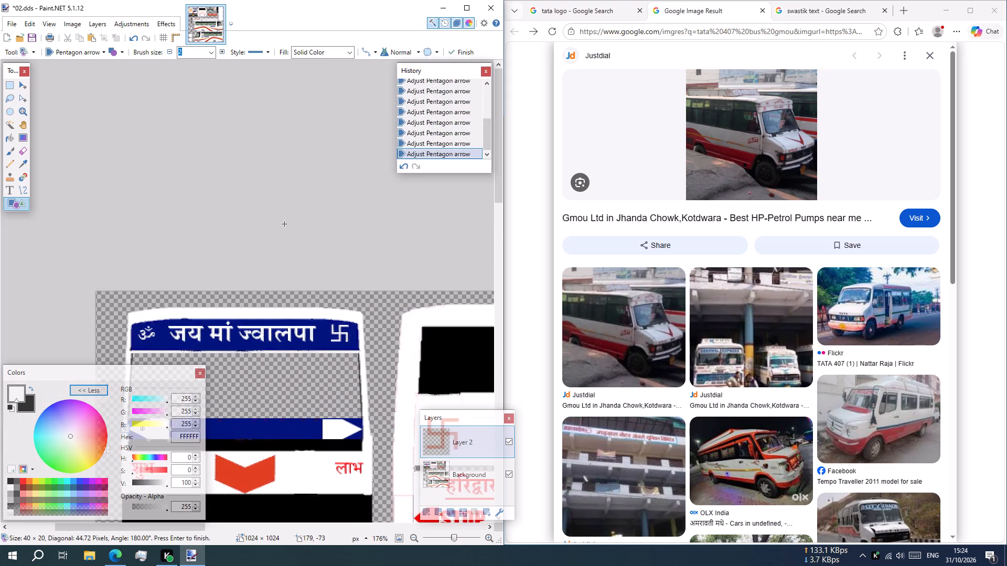
{"action": "scroll", "coordinate": [283, 223], "scroll_direction": "down", "scroll_amount": 4}
{"action": "scroll", "coordinate": [281, 236], "scroll_direction": "up", "scroll_amount": 1}
{"action": "scroll", "coordinate": [281, 236], "scroll_direction": "up", "scroll_amount": 1, "text": "ctrl"}
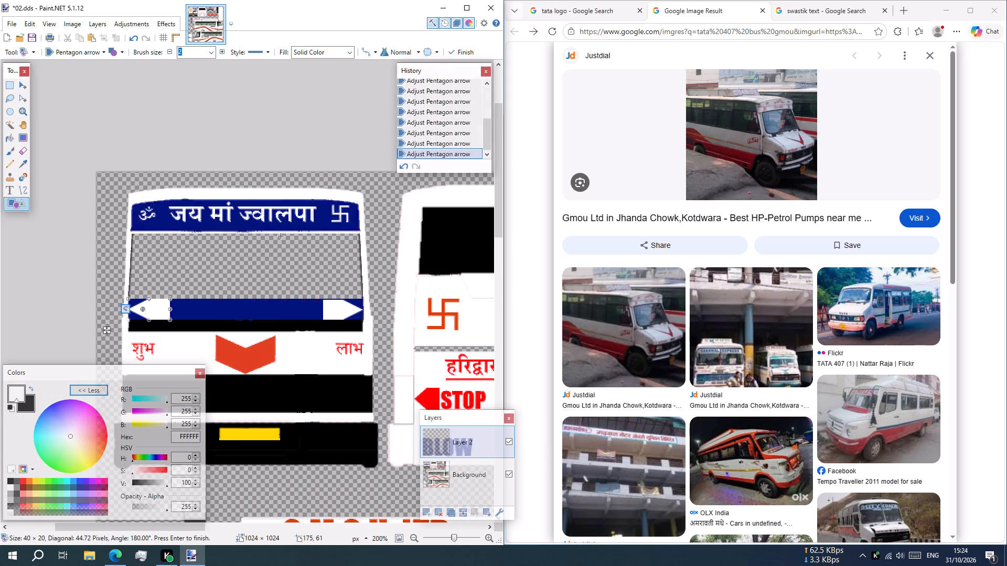
{"action": "scroll", "coordinate": [269, 231], "scroll_direction": "down", "scroll_amount": 1}
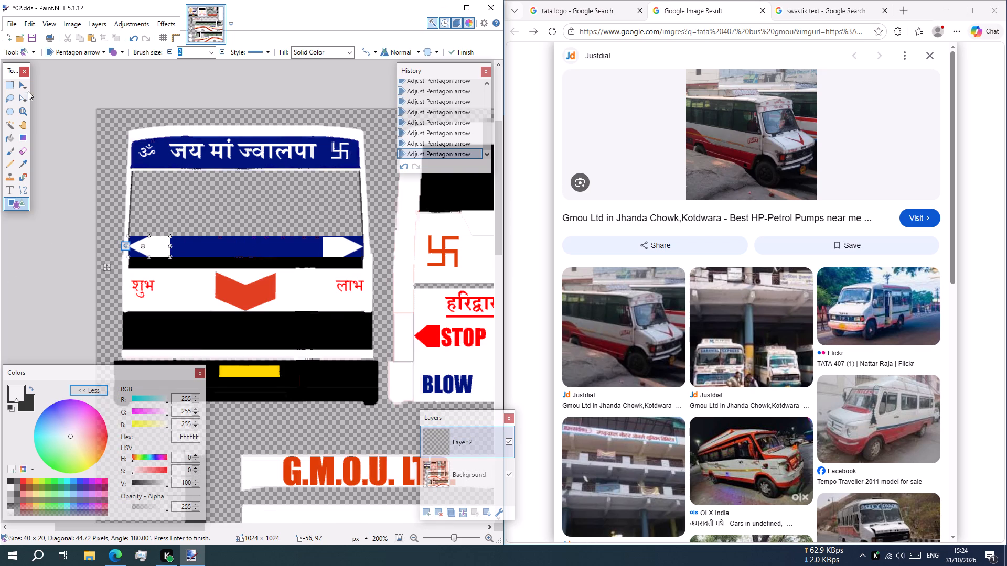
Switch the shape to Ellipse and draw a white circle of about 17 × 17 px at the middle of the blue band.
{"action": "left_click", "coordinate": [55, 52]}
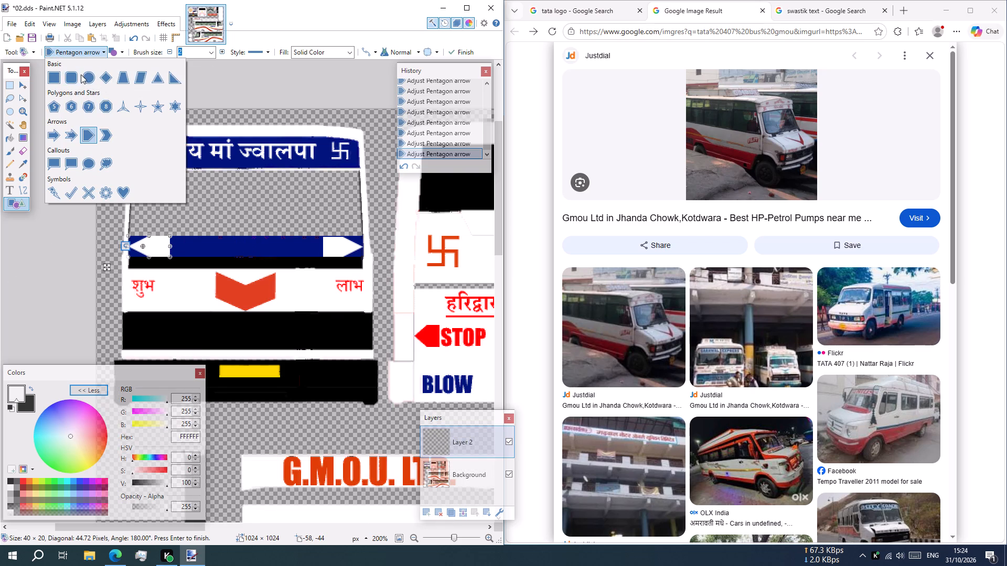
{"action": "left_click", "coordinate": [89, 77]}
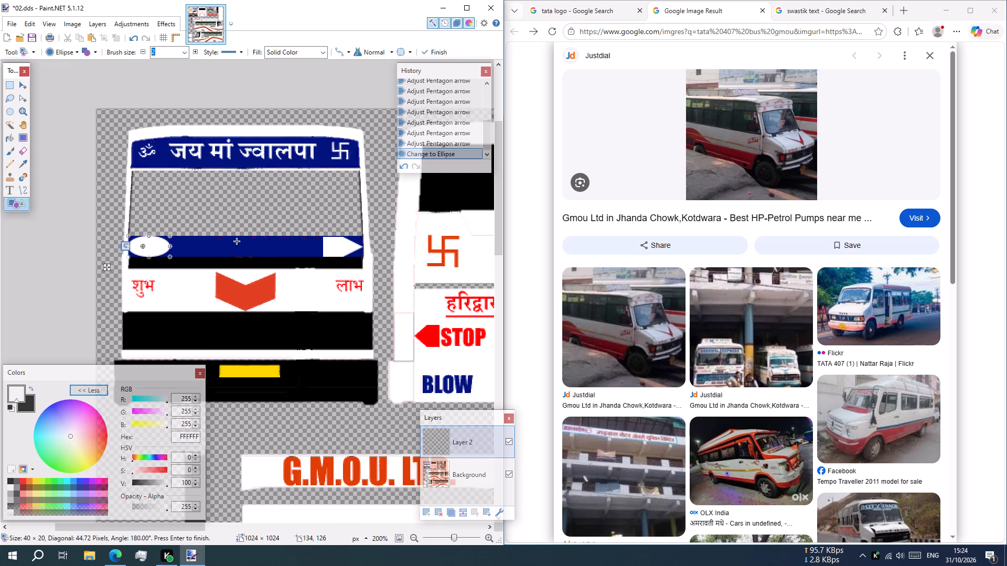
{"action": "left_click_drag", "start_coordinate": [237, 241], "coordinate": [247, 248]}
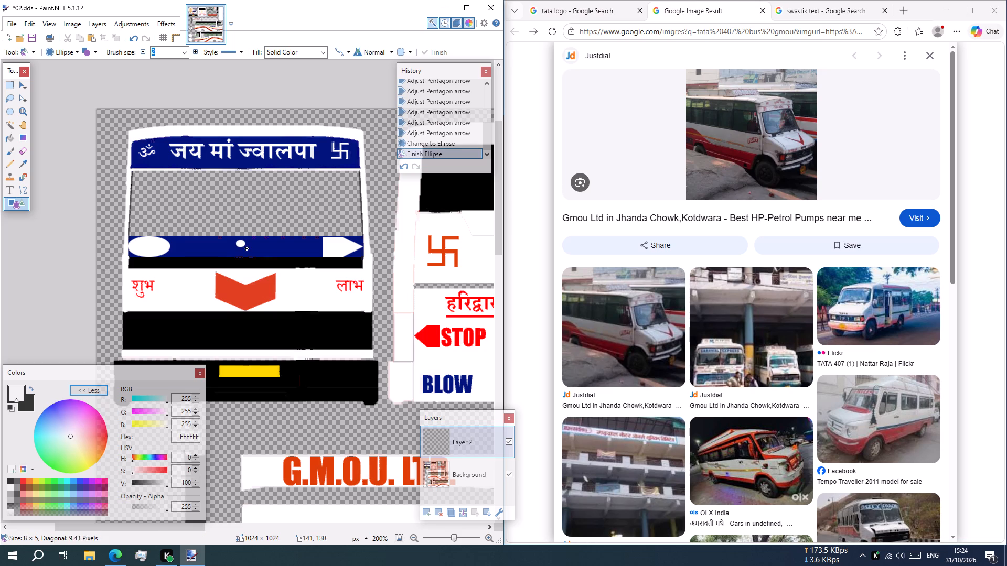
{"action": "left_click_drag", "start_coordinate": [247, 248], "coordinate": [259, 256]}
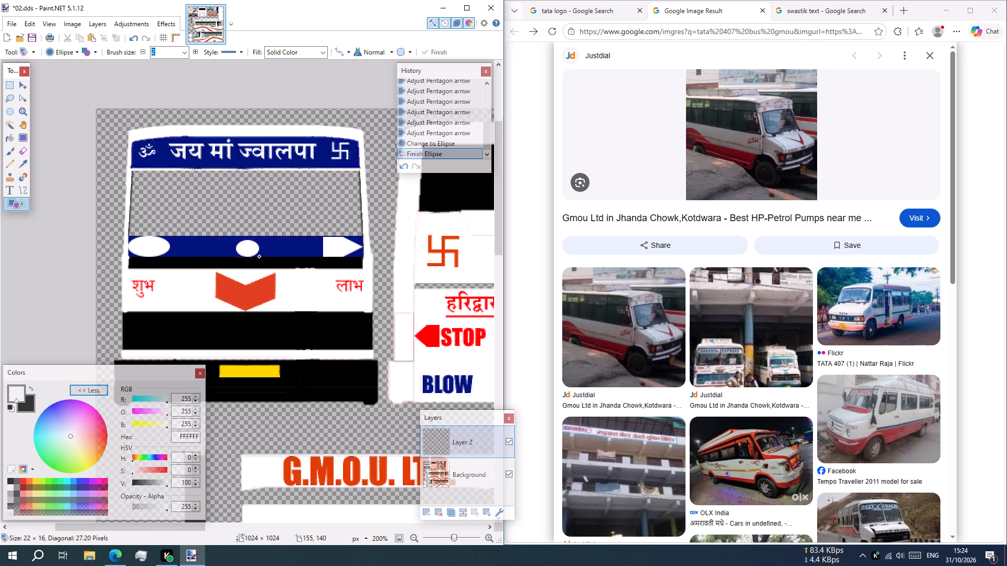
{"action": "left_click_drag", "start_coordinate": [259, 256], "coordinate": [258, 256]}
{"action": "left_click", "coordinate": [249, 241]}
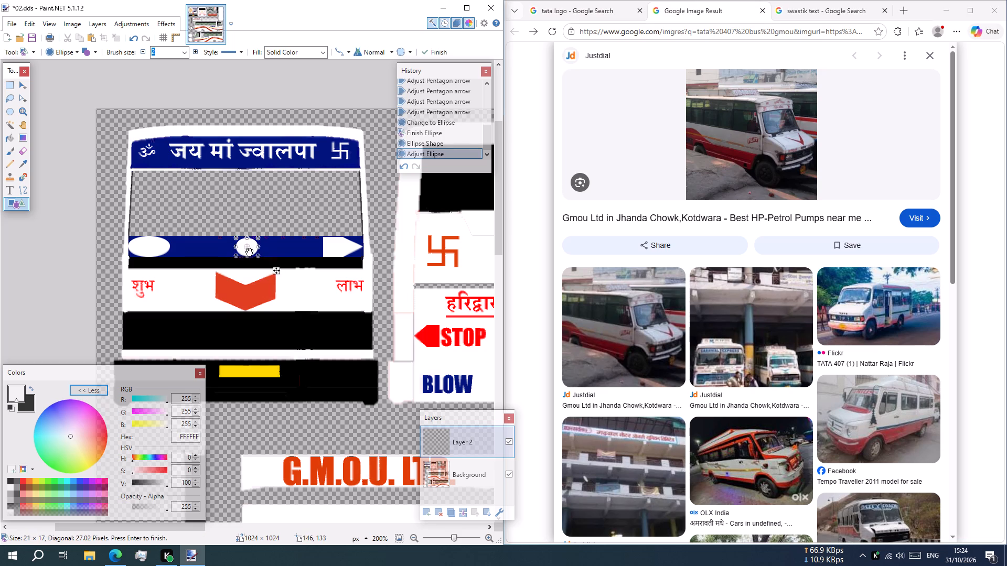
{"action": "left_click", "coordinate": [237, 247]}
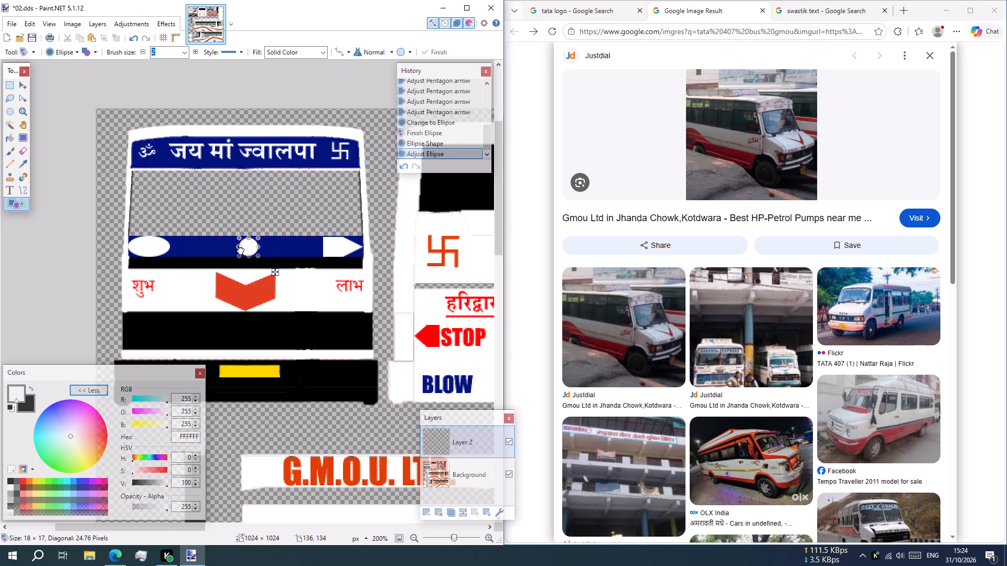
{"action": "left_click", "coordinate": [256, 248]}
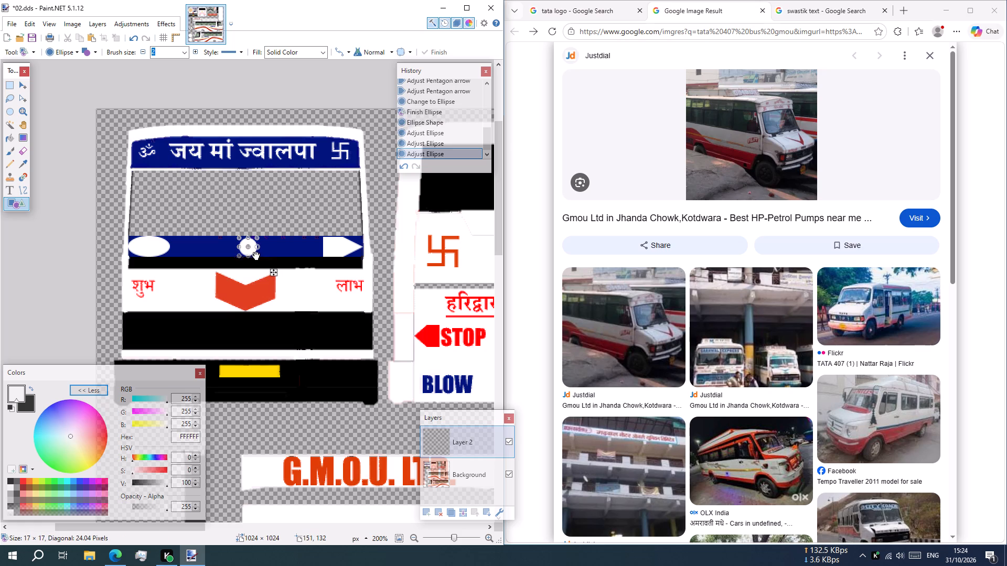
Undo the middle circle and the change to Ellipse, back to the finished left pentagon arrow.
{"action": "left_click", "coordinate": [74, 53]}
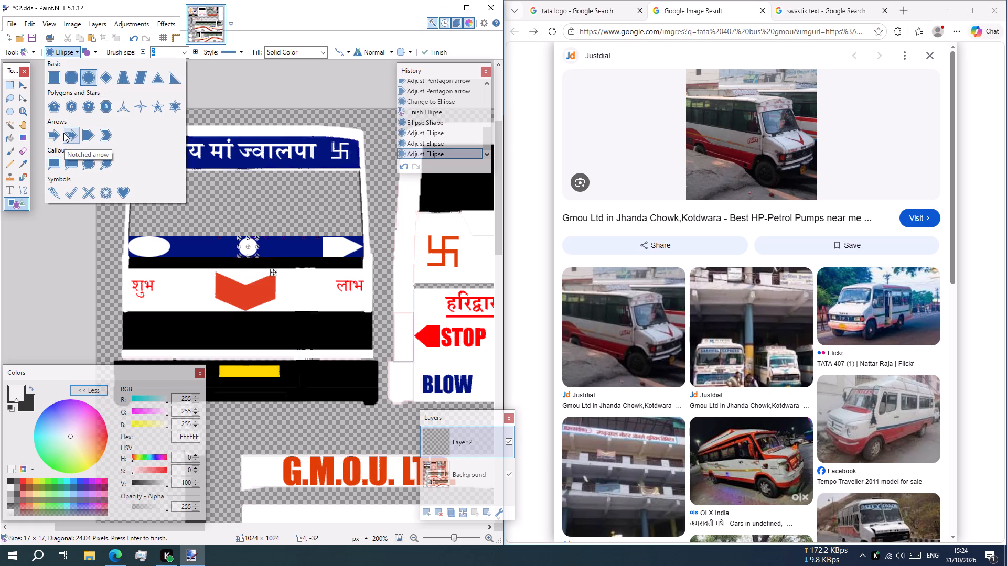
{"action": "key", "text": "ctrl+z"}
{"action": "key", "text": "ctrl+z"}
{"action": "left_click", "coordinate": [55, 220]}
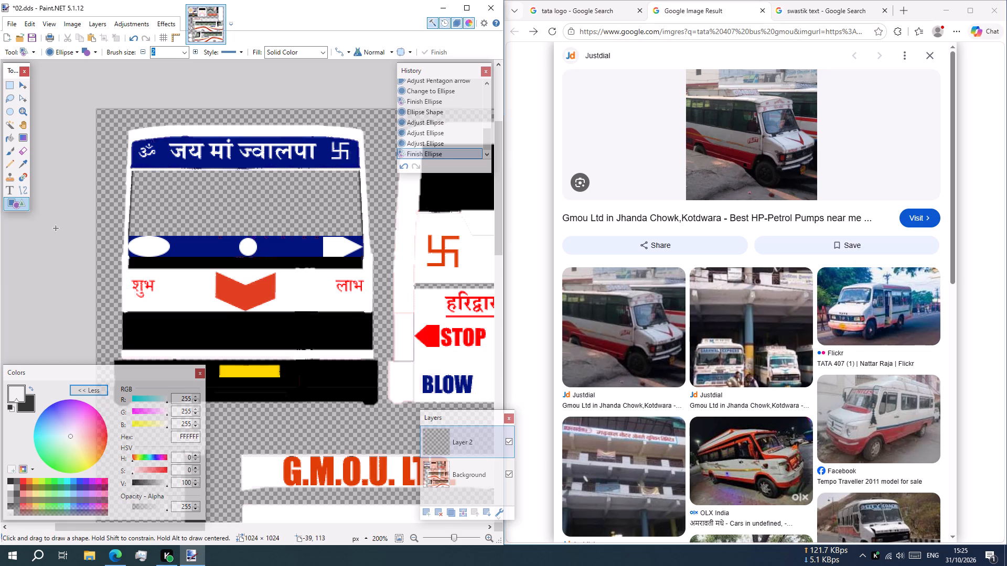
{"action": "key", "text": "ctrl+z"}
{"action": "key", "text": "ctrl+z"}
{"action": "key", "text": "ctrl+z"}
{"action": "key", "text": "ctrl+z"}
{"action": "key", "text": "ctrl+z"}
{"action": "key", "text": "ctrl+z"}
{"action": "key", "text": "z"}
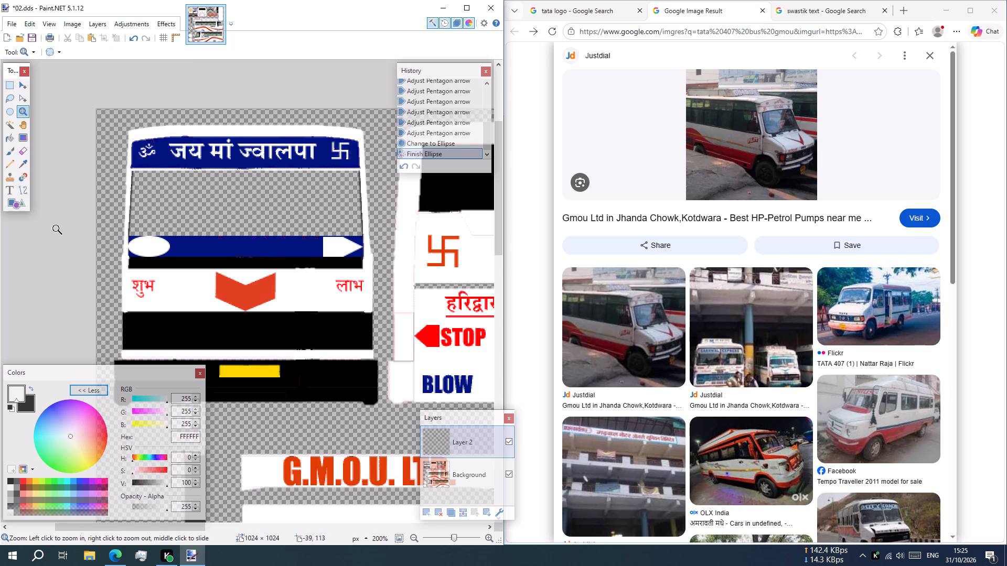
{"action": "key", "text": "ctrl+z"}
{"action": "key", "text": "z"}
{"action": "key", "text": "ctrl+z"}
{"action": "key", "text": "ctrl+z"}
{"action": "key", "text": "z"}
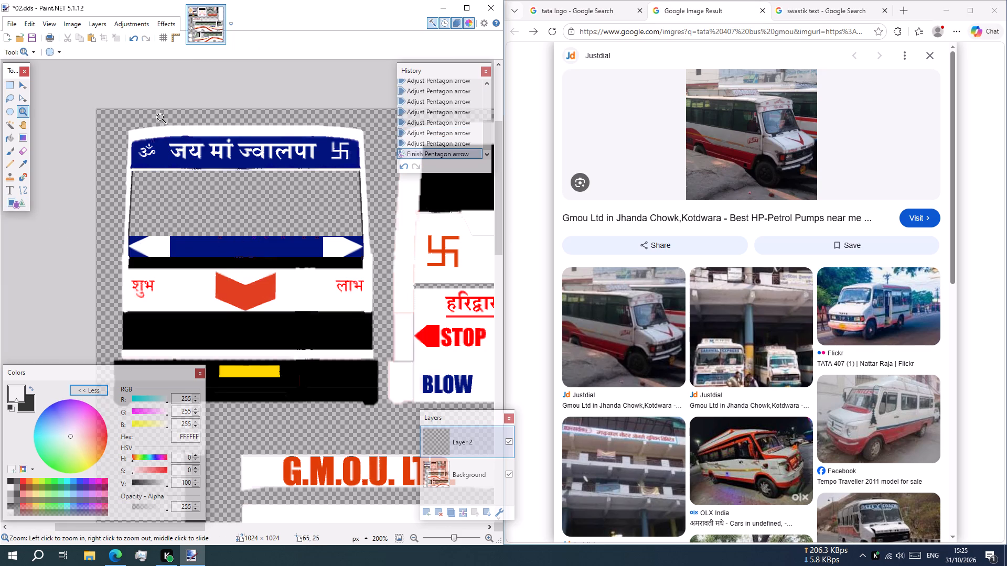
Inspect the right arrow on the blue band up close and the bus front as a whole.
{"action": "left_click", "coordinate": [52, 51]}
{"action": "left_click", "coordinate": [52, 51]}
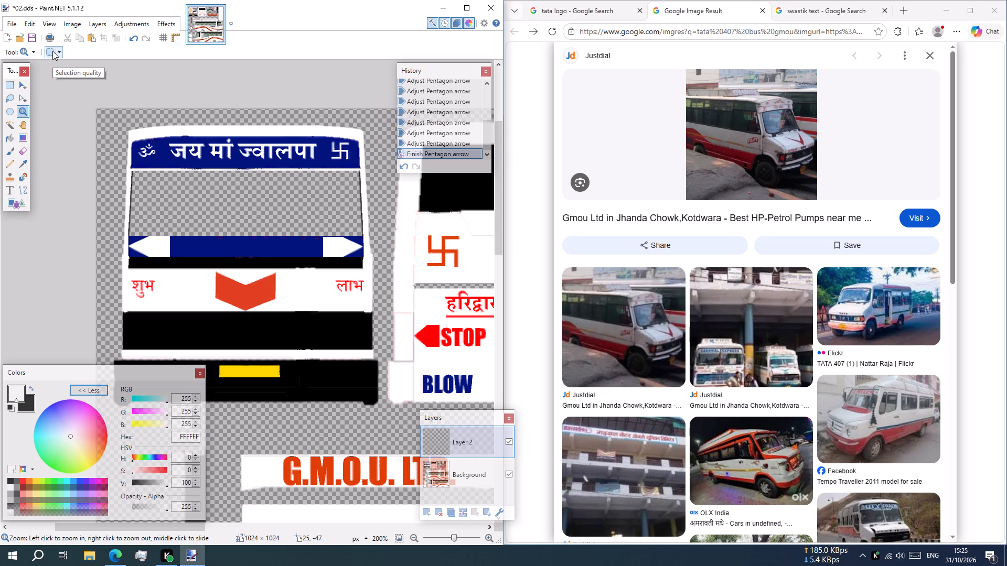
{"action": "scroll", "coordinate": [337, 248], "scroll_direction": "up", "scroll_amount": 1}
{"action": "scroll", "coordinate": [337, 260], "scroll_direction": "up", "scroll_amount": 9, "text": "ctrl"}
{"action": "scroll", "coordinate": [331, 322], "scroll_direction": "down", "scroll_amount": 2}
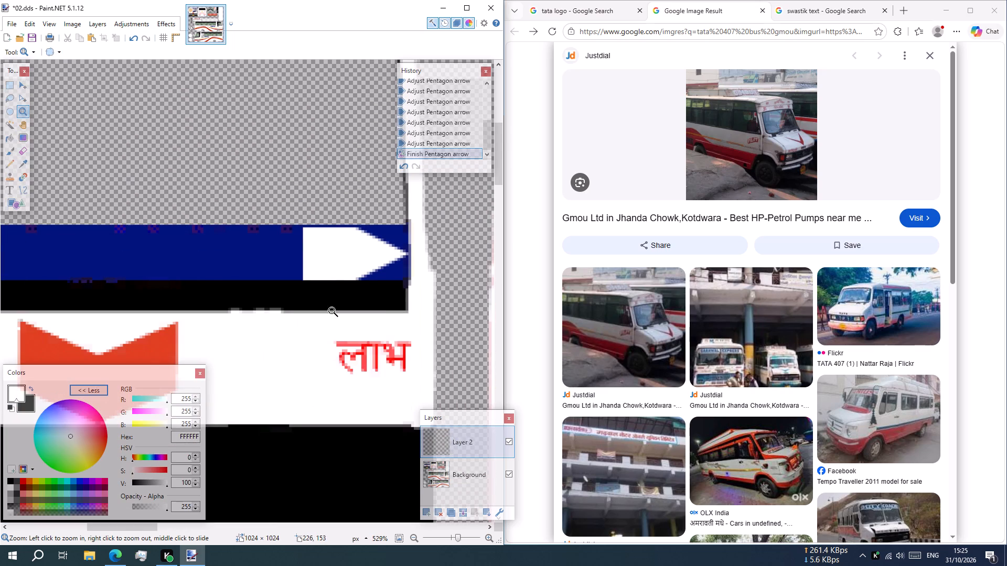
{"action": "scroll", "coordinate": [291, 264], "scroll_direction": "down", "scroll_amount": 9, "text": "ctrl"}
{"action": "scroll", "coordinate": [168, 265], "scroll_direction": "down", "scroll_amount": 2}
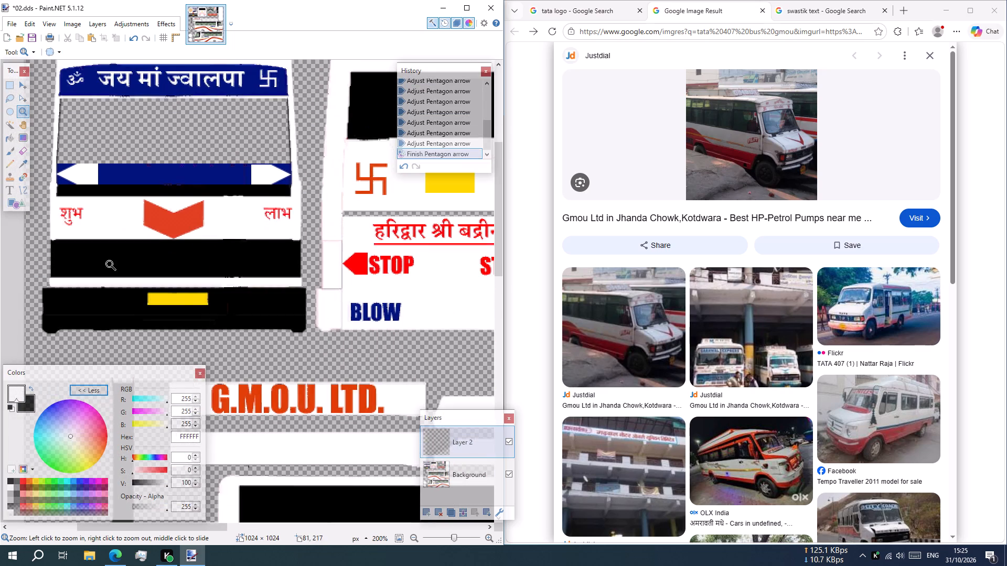
{"action": "scroll", "coordinate": [99, 219], "scroll_direction": "down", "scroll_amount": 3, "text": "ctrl"}
With the Ellipse shape, draw a white near-circle of about 19 × 17 px at the middle of the blue band.
{"action": "left_click", "coordinate": [14, 195]}
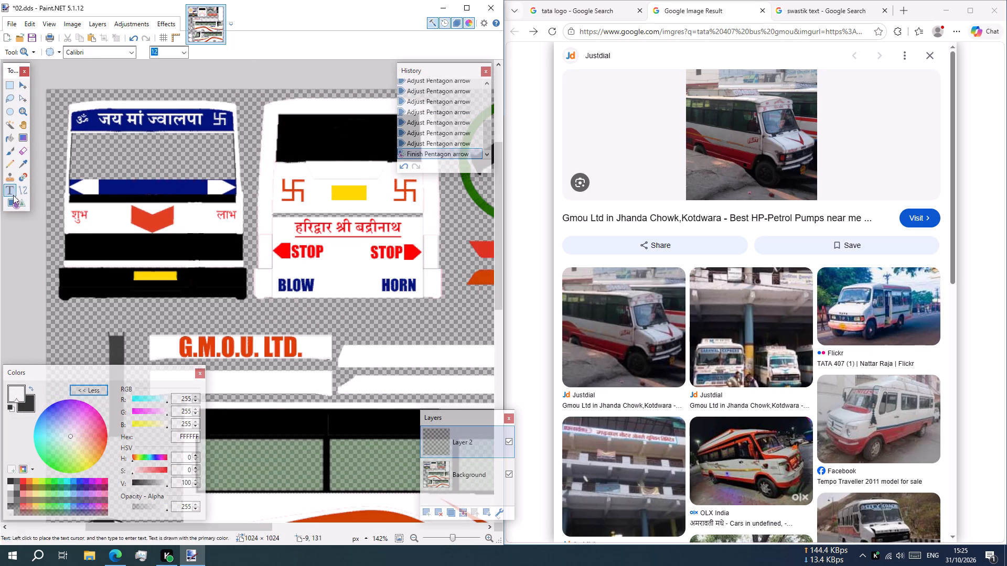
{"action": "left_click", "coordinate": [13, 202]}
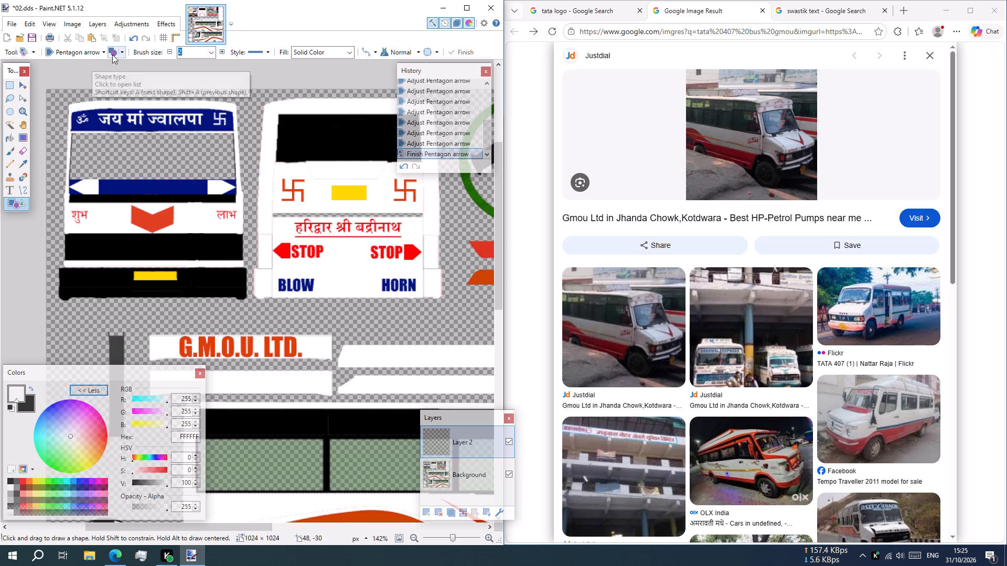
{"action": "double_click", "coordinate": [126, 53]}
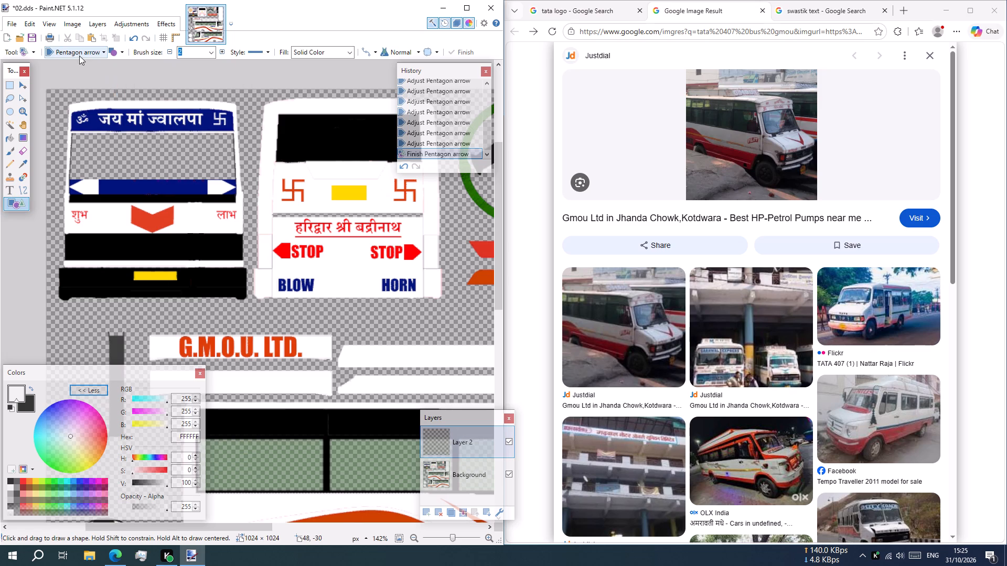
{"action": "left_click", "coordinate": [79, 57]}
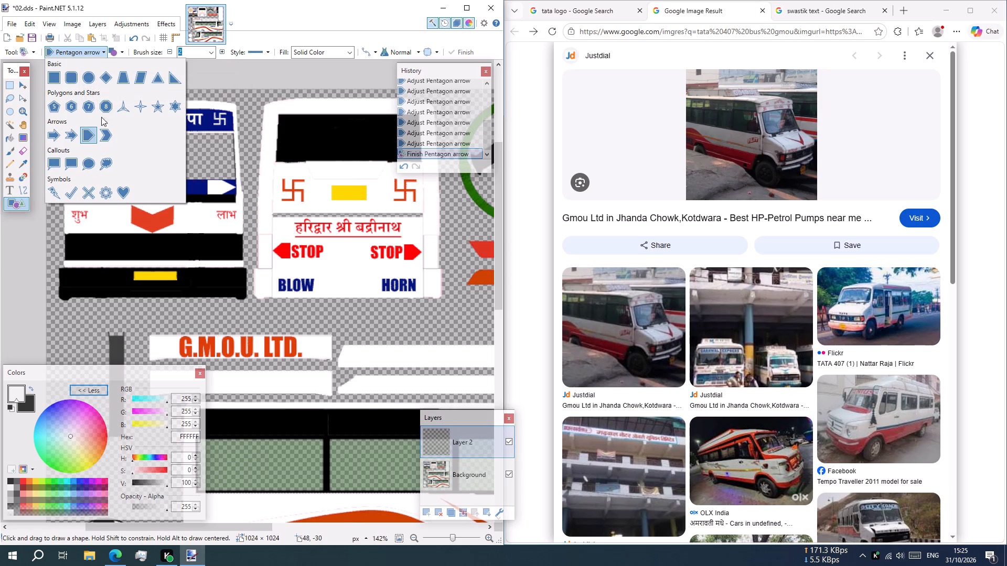
{"action": "left_click", "coordinate": [89, 78]}
{"action": "scroll", "coordinate": [143, 222], "scroll_direction": "up", "scroll_amount": 2, "text": "ctrl"}
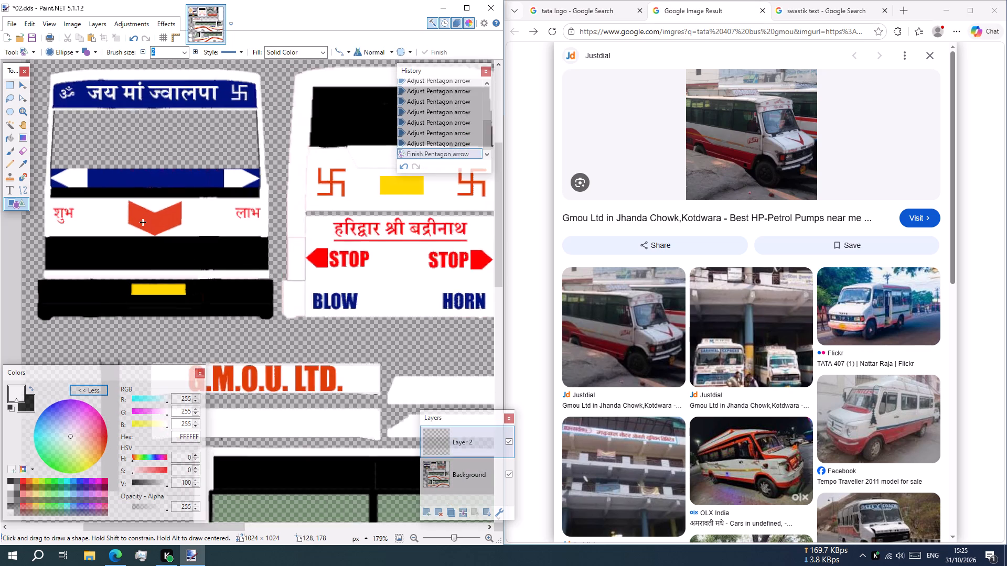
{"action": "scroll", "coordinate": [145, 269], "scroll_direction": "up", "scroll_amount": 4, "text": "ctrl"}
{"action": "left_click_drag", "start_coordinate": [148, 202], "coordinate": [156, 202]}
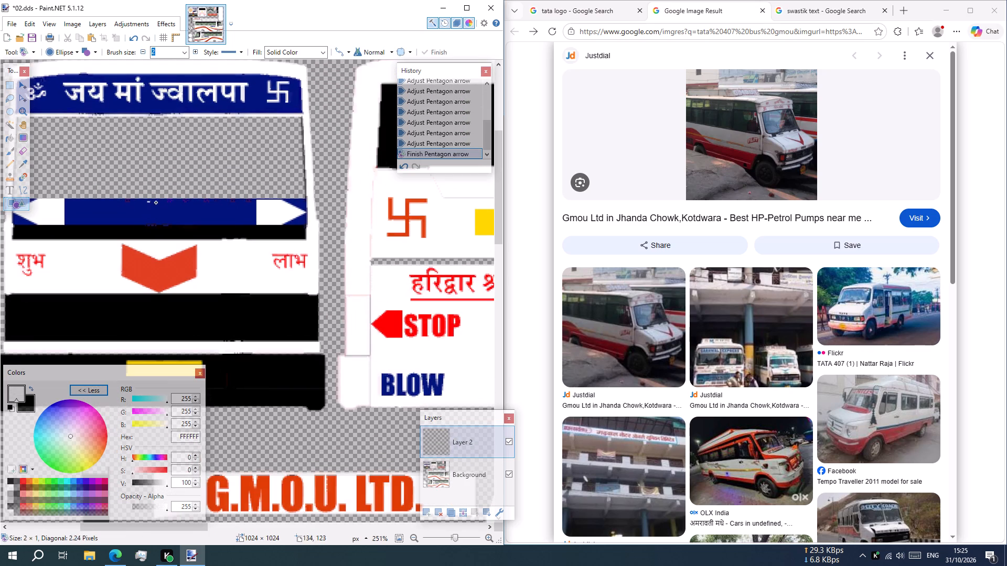
{"action": "left_click_drag", "start_coordinate": [156, 202], "coordinate": [172, 223]}
Nudge the white ellipse slightly up and to the left to centre it within the blue band.
{"action": "scroll", "coordinate": [165, 222], "scroll_direction": "up", "scroll_amount": 7, "text": "ctrl"}
{"action": "scroll", "coordinate": [161, 253], "scroll_direction": "up", "scroll_amount": 1}
{"action": "scroll", "coordinate": [154, 275], "scroll_direction": "down", "scroll_amount": 1}
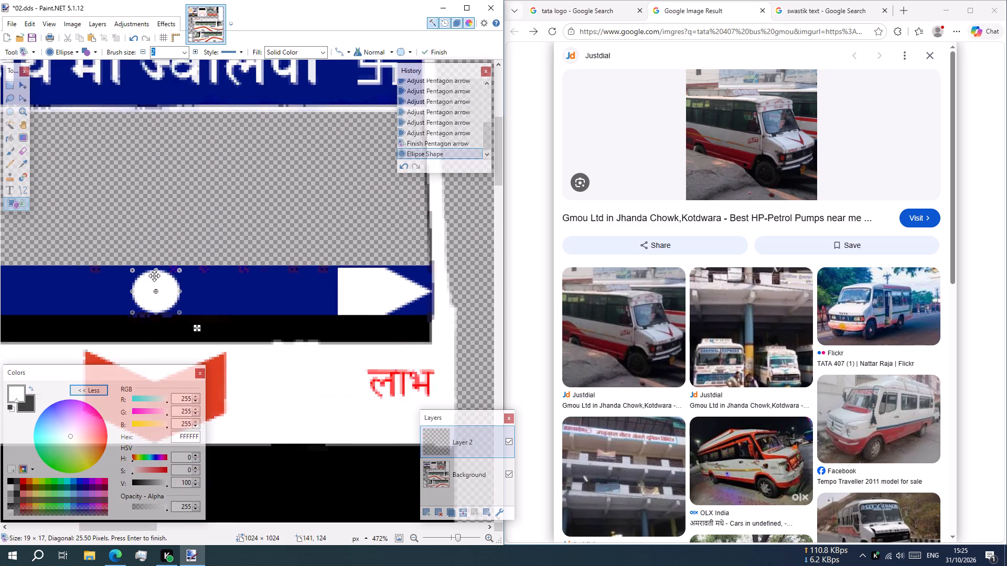
{"action": "scroll", "coordinate": [154, 276], "scroll_direction": "down", "scroll_amount": 1}
{"action": "left_click", "coordinate": [157, 229]}
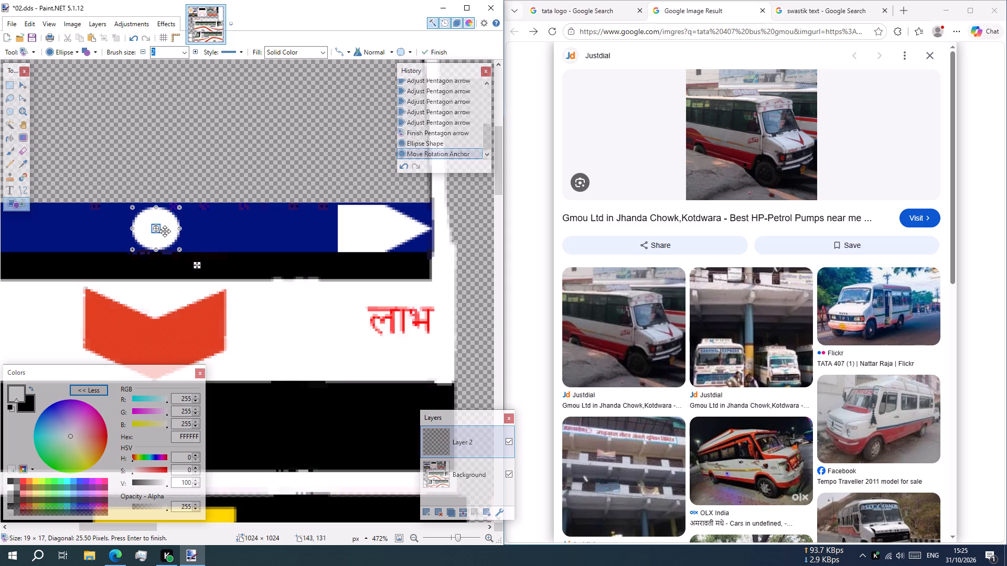
{"action": "left_click", "coordinate": [200, 267]}
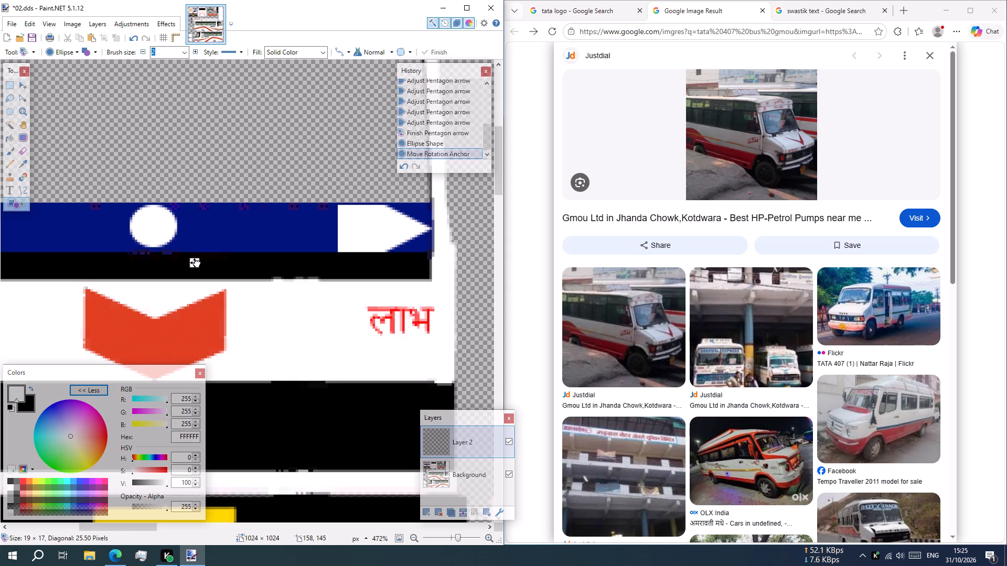
Review the bus front with its arrows and middle ellipse in the context of the full texture.
{"action": "scroll", "coordinate": [204, 255], "scroll_direction": "down", "scroll_amount": 6, "text": "ctrl"}
{"action": "scroll", "coordinate": [192, 248], "scroll_direction": "down", "scroll_amount": 3}
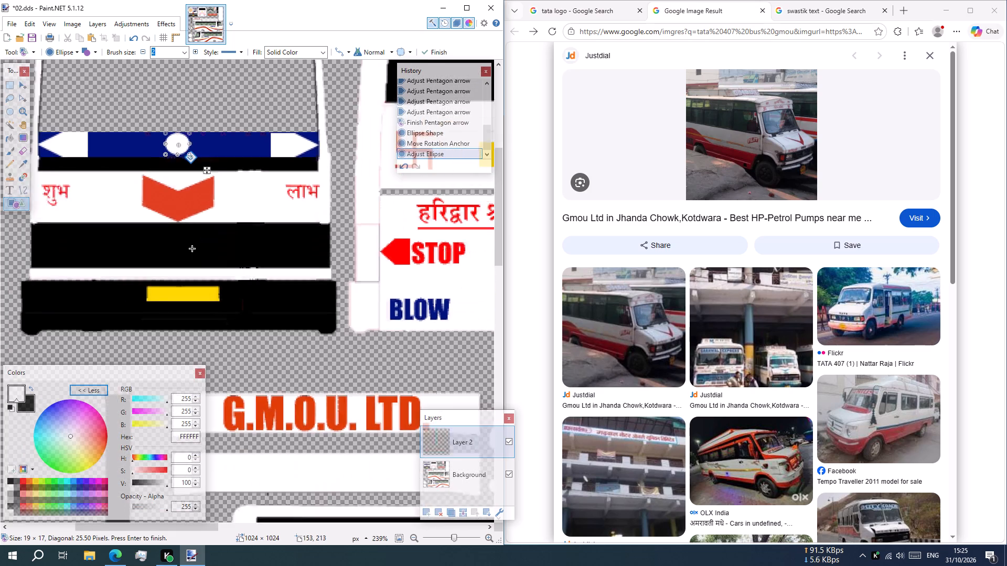
{"action": "scroll", "coordinate": [237, 205], "scroll_direction": "down", "scroll_amount": 11, "text": "ctrl"}
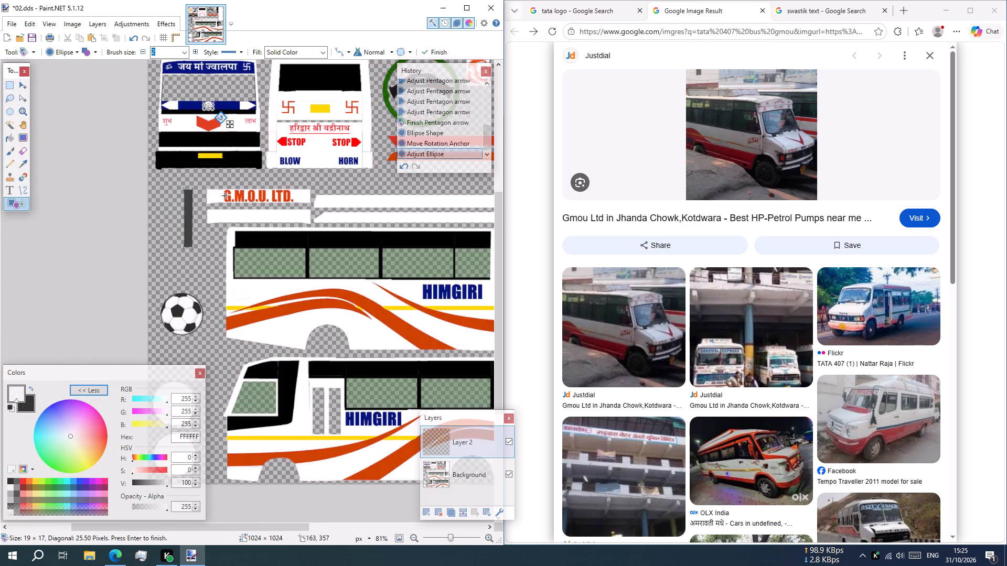
{"action": "scroll", "coordinate": [233, 190], "scroll_direction": "down", "scroll_amount": 4, "text": "ctrl"}
{"action": "scroll", "coordinate": [299, 240], "scroll_direction": "up", "scroll_amount": 1}
{"action": "scroll", "coordinate": [288, 220], "scroll_direction": "down", "scroll_amount": 5, "text": "ctrl"}
{"action": "scroll", "coordinate": [273, 236], "scroll_direction": "up", "scroll_amount": 5}
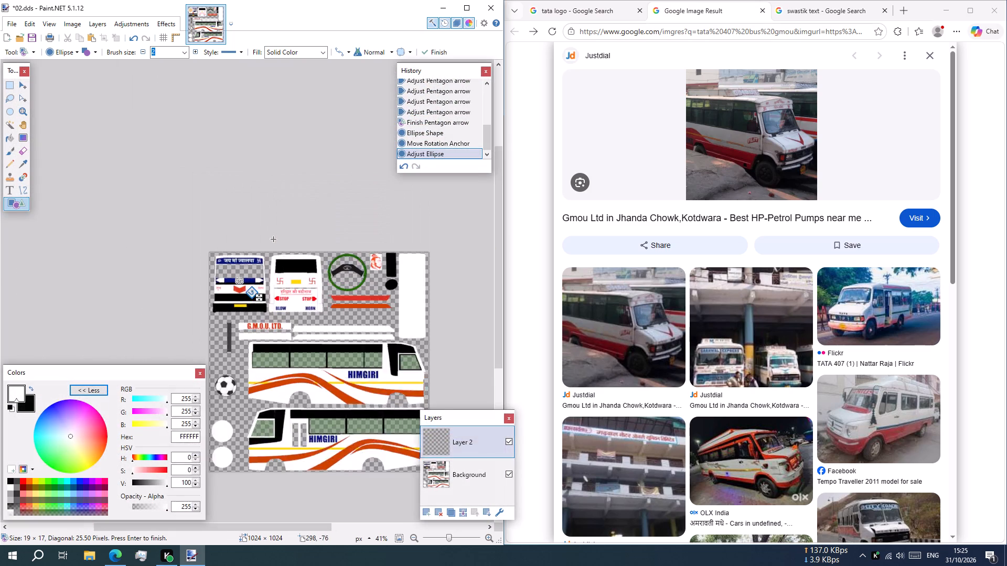
{"action": "scroll", "coordinate": [273, 239], "scroll_direction": "up", "scroll_amount": 9}
{"action": "scroll", "coordinate": [283, 195], "scroll_direction": "down", "scroll_amount": 1}
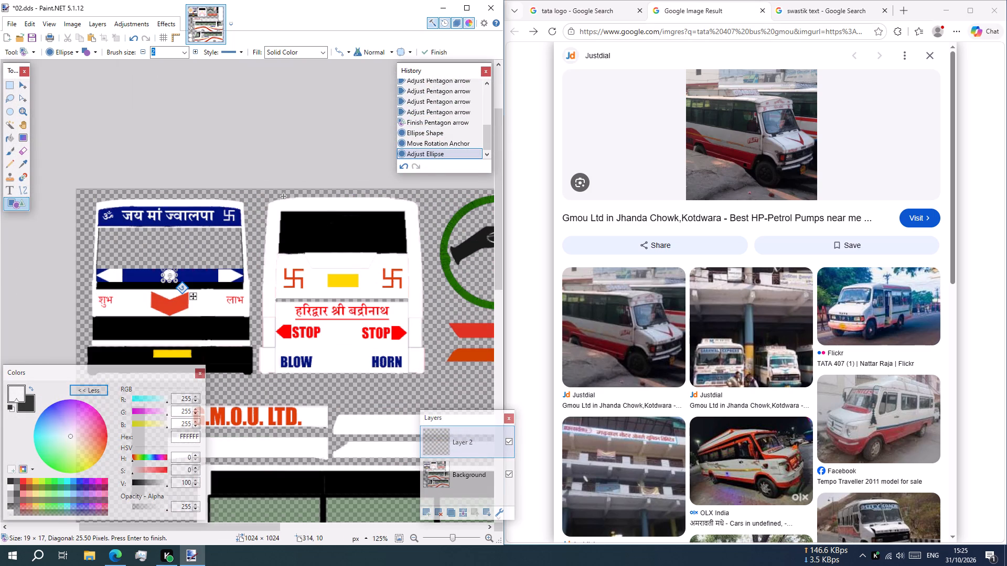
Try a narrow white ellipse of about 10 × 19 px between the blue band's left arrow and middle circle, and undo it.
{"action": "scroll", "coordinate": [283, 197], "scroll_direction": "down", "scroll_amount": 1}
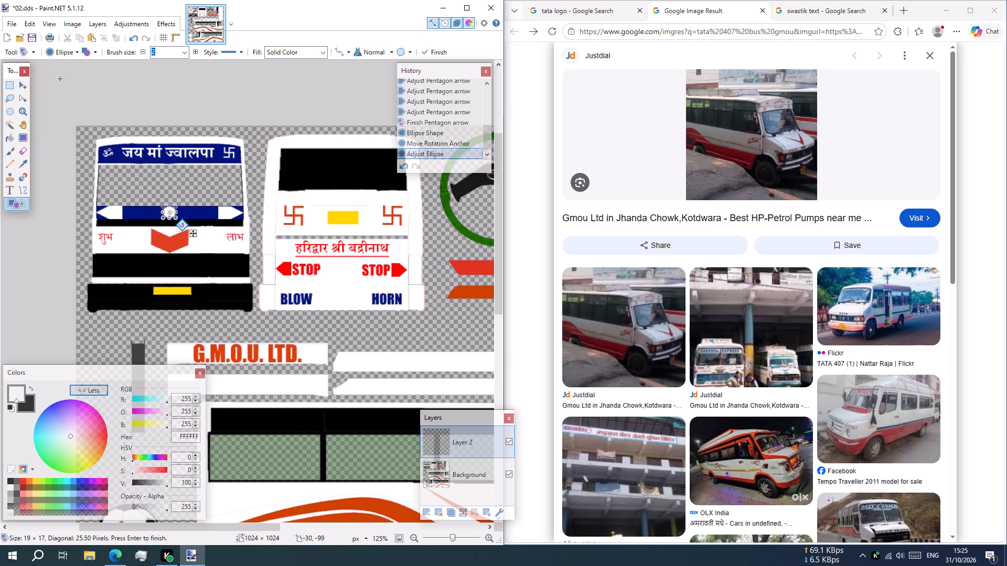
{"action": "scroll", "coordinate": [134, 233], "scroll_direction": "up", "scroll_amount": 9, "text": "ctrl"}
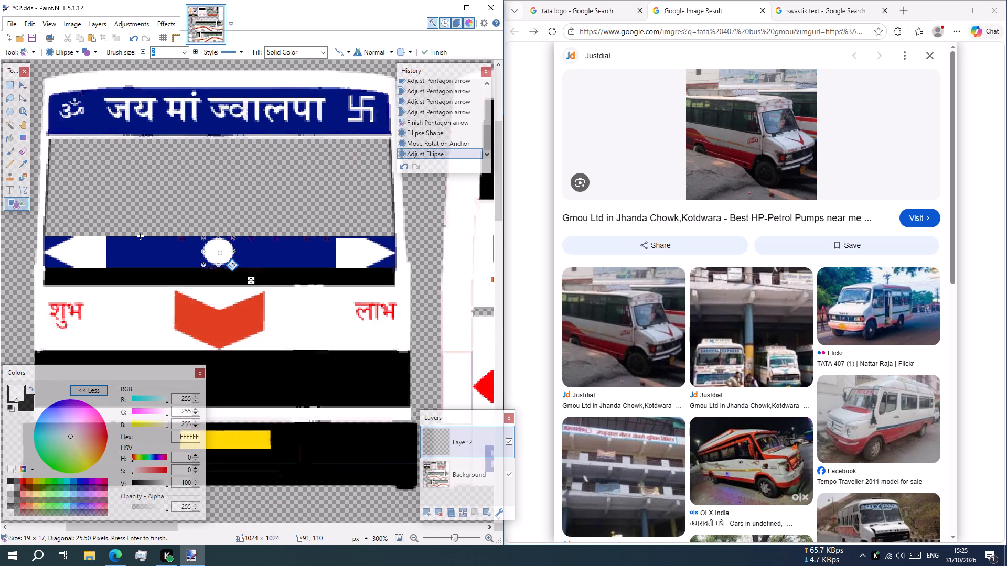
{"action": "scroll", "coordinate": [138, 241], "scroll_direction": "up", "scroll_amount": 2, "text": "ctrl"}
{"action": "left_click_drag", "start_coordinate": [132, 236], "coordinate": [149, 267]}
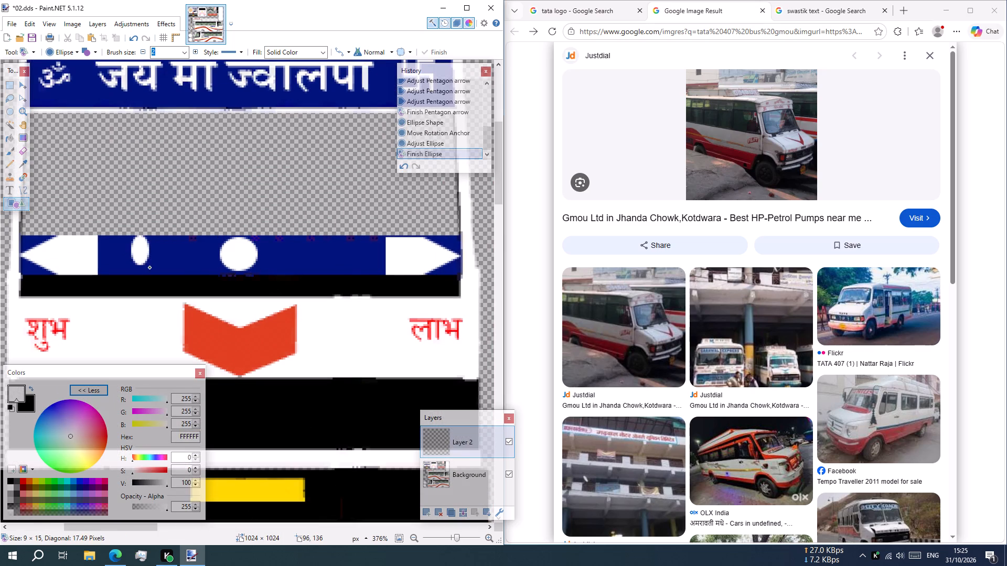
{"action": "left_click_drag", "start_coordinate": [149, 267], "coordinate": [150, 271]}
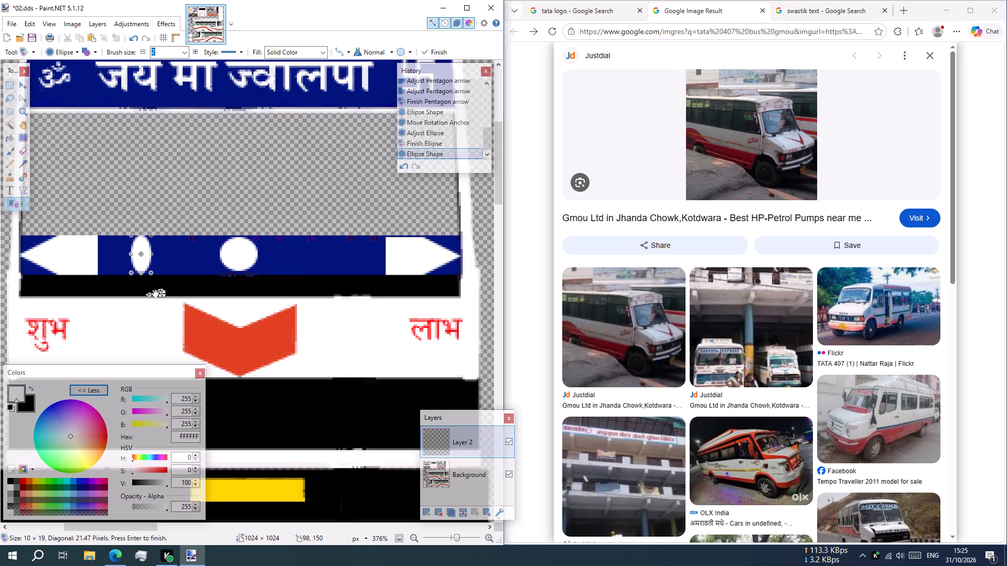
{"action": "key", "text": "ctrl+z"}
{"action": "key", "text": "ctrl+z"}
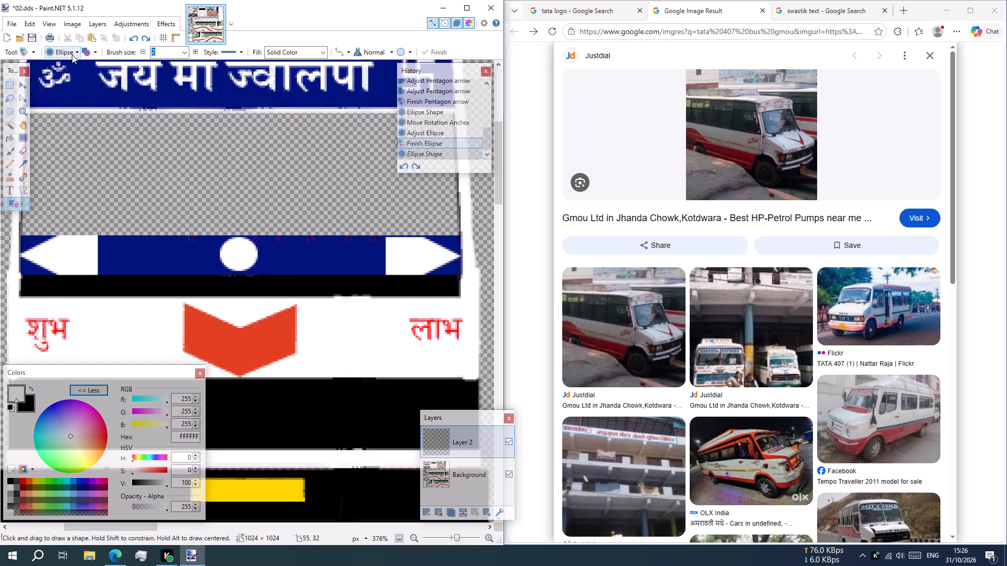
With the Rectangle shape, draw a white upright bar of about 11 × 20 px across the blue band between the left arrow and circle.
{"action": "left_click", "coordinate": [73, 55]}
{"action": "left_click", "coordinate": [57, 75]}
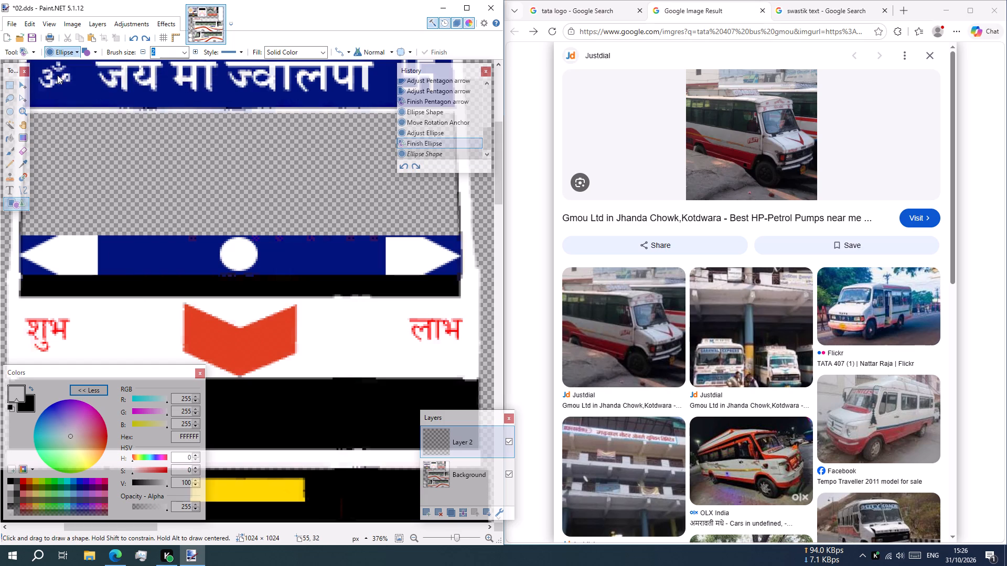
{"action": "scroll", "coordinate": [132, 263], "scroll_direction": "up", "scroll_amount": 4, "text": "ctrl"}
{"action": "left_click_drag", "start_coordinate": [145, 221], "coordinate": [159, 244]}
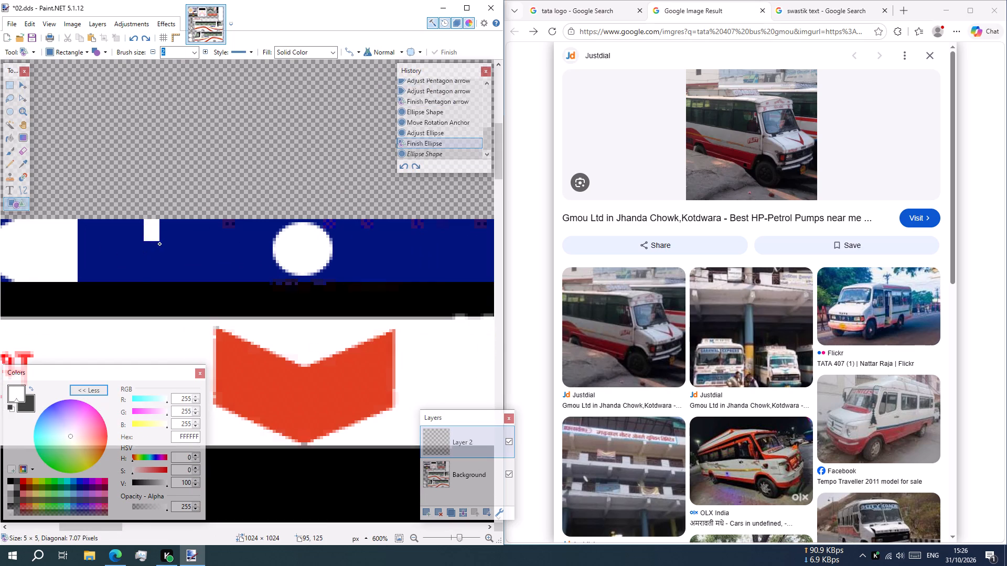
{"action": "left_click_drag", "start_coordinate": [159, 244], "coordinate": [176, 281]}
Draw a matching white bar of about 10 × 20 px between the circle and right arrow, and shift it slightly towards the circle.
{"action": "scroll", "coordinate": [304, 233], "scroll_direction": "down", "scroll_amount": 3, "text": "ctrl"}
{"action": "scroll", "coordinate": [313, 237], "scroll_direction": "down", "scroll_amount": 2, "text": "shift"}
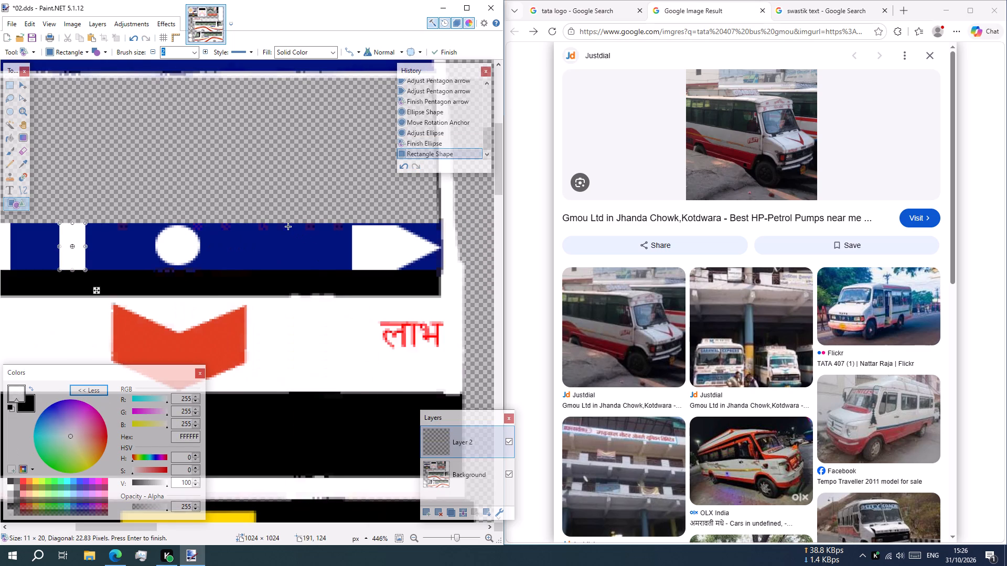
{"action": "left_click_drag", "start_coordinate": [281, 225], "coordinate": [297, 273]}
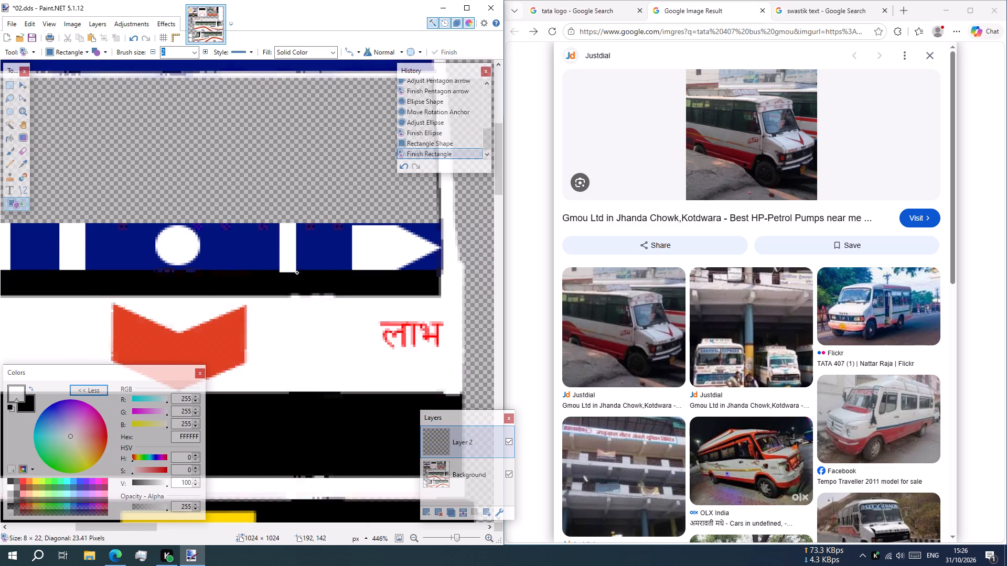
{"action": "left_click_drag", "start_coordinate": [297, 273], "coordinate": [302, 268]}
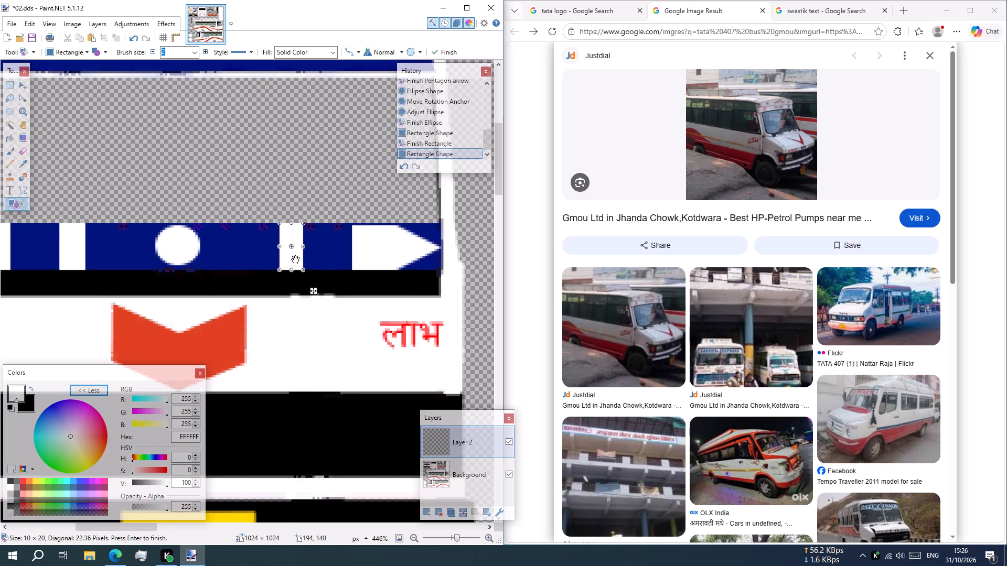
{"action": "left_click_drag", "start_coordinate": [293, 259], "coordinate": [286, 259]}
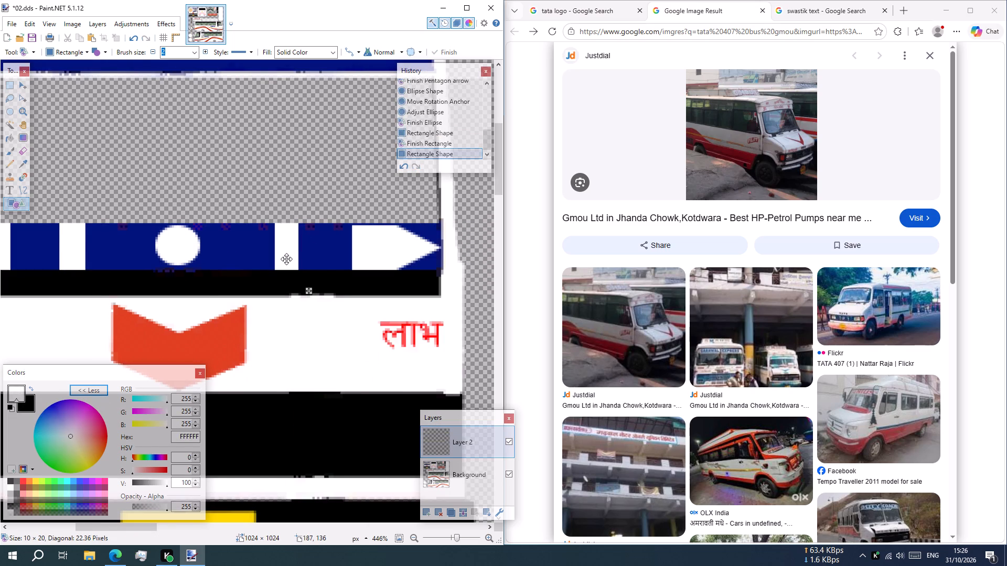
{"action": "left_click_drag", "start_coordinate": [286, 259], "coordinate": [288, 259]}
{"action": "left_click_drag", "start_coordinate": [288, 259], "coordinate": [284, 259]}
Review the balance of the arrows, bars and circle on the bus front in the context of the whole texture.
{"action": "scroll", "coordinate": [278, 251], "scroll_direction": "down", "scroll_amount": 9, "text": "ctrl"}
{"action": "scroll", "coordinate": [225, 267], "scroll_direction": "down", "scroll_amount": 4, "text": "ctrl"}
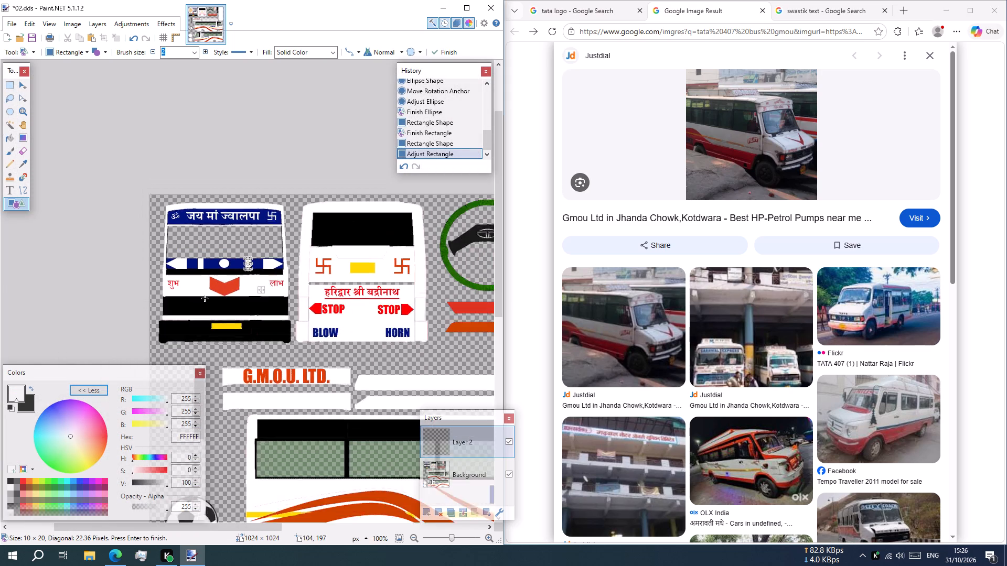
{"action": "scroll", "coordinate": [205, 298], "scroll_direction": "down", "scroll_amount": 1, "text": "ctrl"}
{"action": "scroll", "coordinate": [251, 297], "scroll_direction": "down", "scroll_amount": 2}
{"action": "scroll", "coordinate": [263, 273], "scroll_direction": "down", "scroll_amount": 2, "text": "ctrl"}
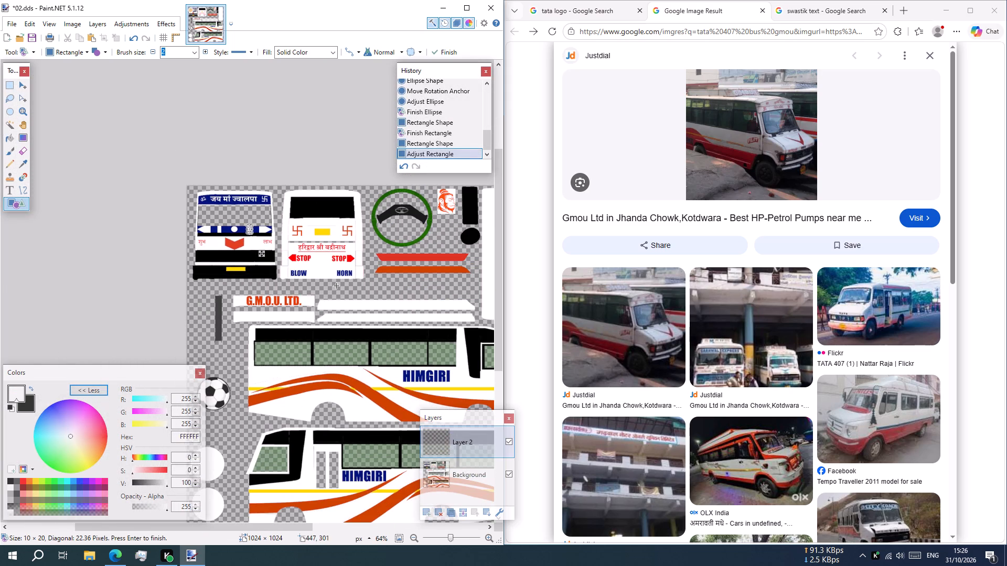
{"action": "scroll", "coordinate": [279, 305], "scroll_direction": "up", "scroll_amount": 2, "text": "ctrl"}
{"action": "scroll", "coordinate": [275, 307], "scroll_direction": "up", "scroll_amount": 3}
{"action": "scroll", "coordinate": [251, 311], "scroll_direction": "up", "scroll_amount": 4, "text": "ctrl"}
{"action": "scroll", "coordinate": [174, 308], "scroll_direction": "up", "scroll_amount": 2, "text": "ctrl"}
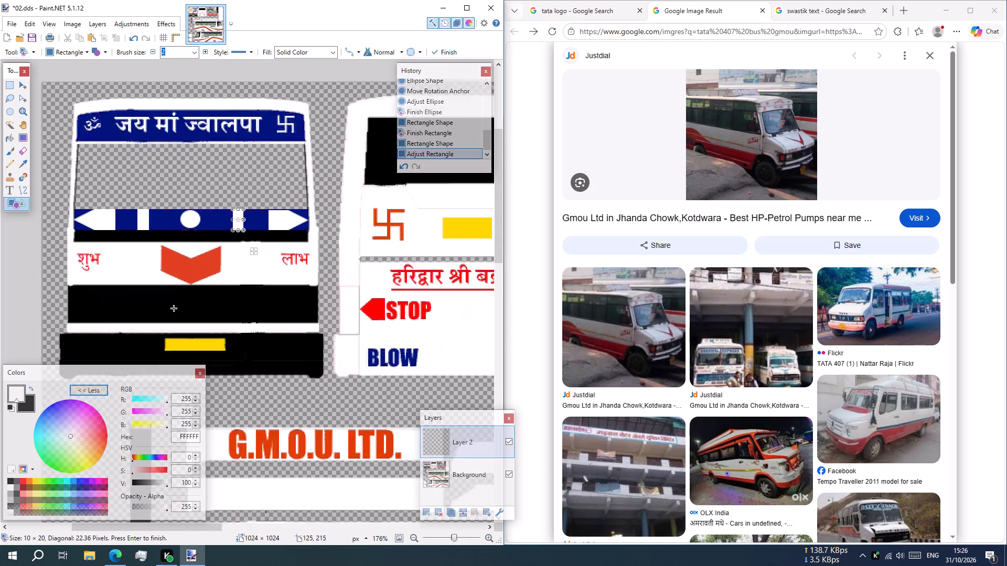
{"action": "scroll", "coordinate": [174, 308], "scroll_direction": "up", "scroll_amount": 1, "text": "ctrl"}
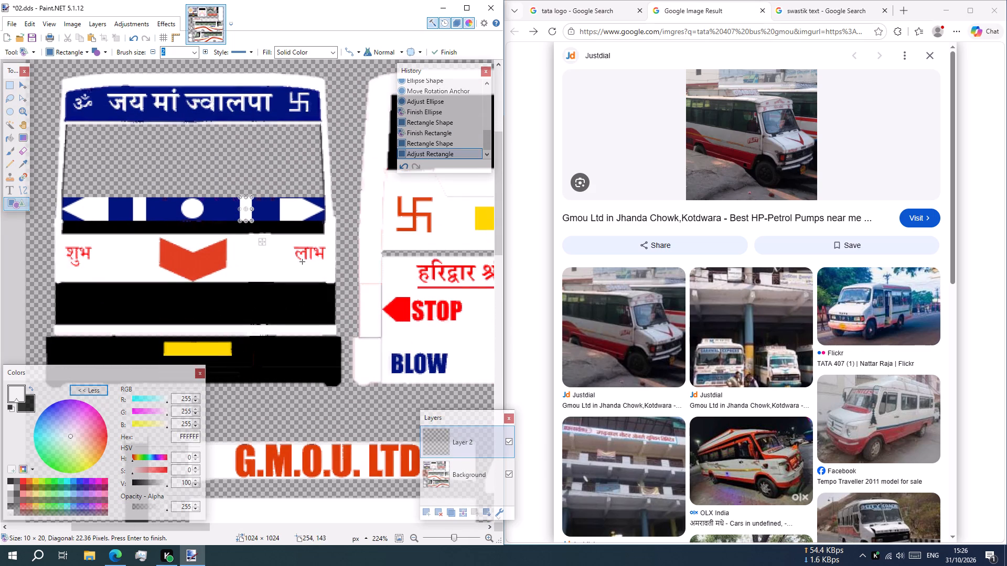
{"action": "scroll", "coordinate": [313, 269], "scroll_direction": "down", "scroll_amount": 1}
{"action": "scroll", "coordinate": [288, 302], "scroll_direction": "down", "scroll_amount": 4, "text": "ctrl"}
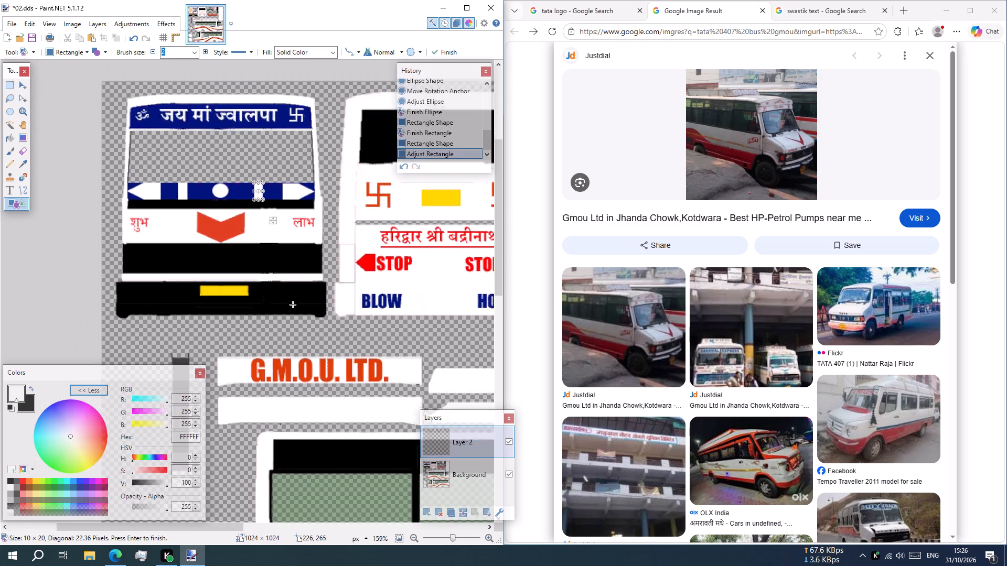
{"action": "scroll", "coordinate": [303, 300], "scroll_direction": "down", "scroll_amount": 2, "text": "shift"}
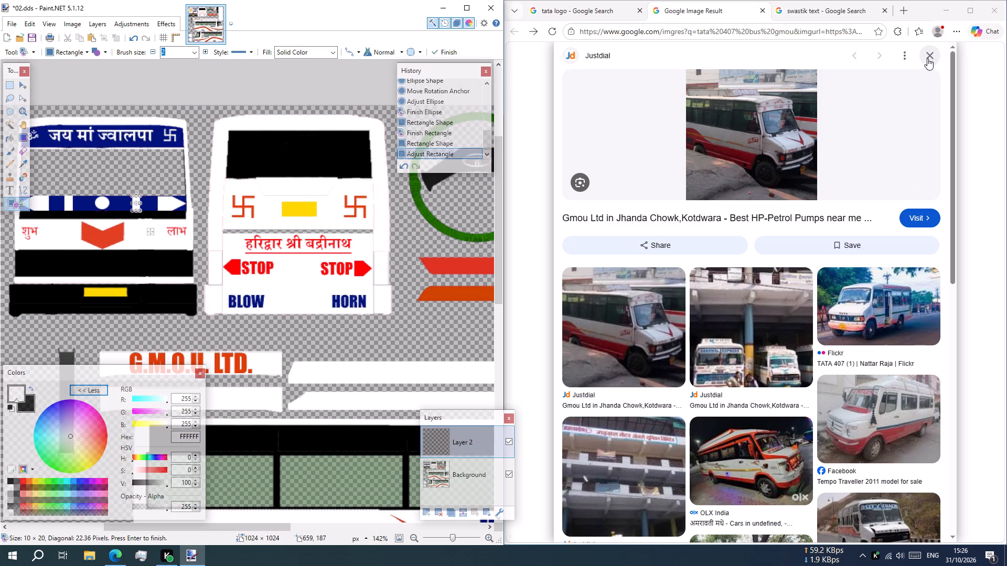
In the browser, close the bus photo preview and run an image search for "hanuman ji png".
{"action": "left_click", "coordinate": [927, 58]}
{"action": "left_click", "coordinate": [682, 31]}
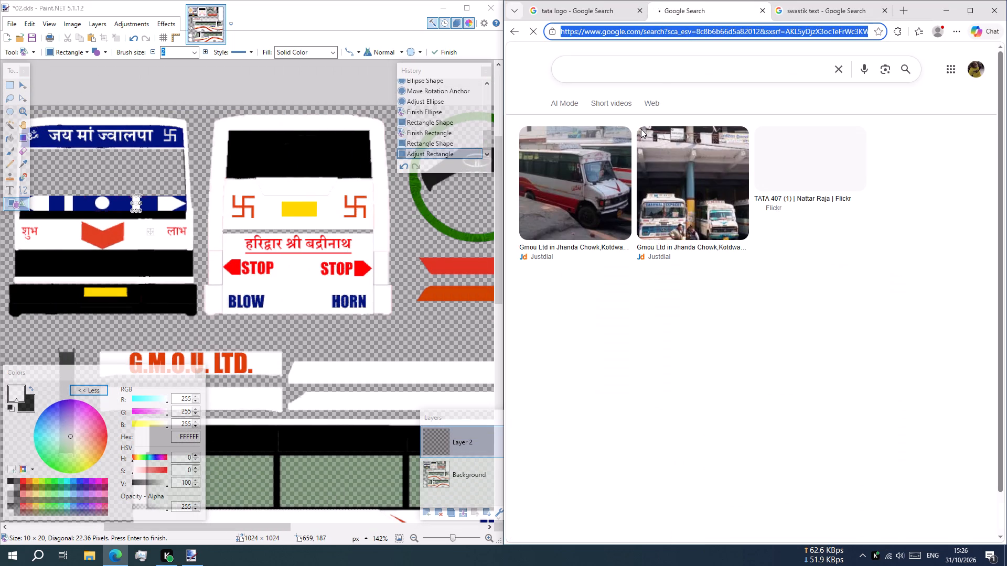
{"action": "type", "text": "hanuman stiiccke"}
{"action": "key", "text": "BackSpace"}
{"action": "key", "text": "BackSpace"}
{"action": "key", "text": "BackSpace"}
{"action": "key", "text": "BackSpace"}
{"action": "key", "text": "BackSpace"}
{"action": "type", "text": "ckee"}
{"action": "key", "text": "BackSpace"}
{"action": "type", "text": "r"}
{"action": "key", "text": "space"}
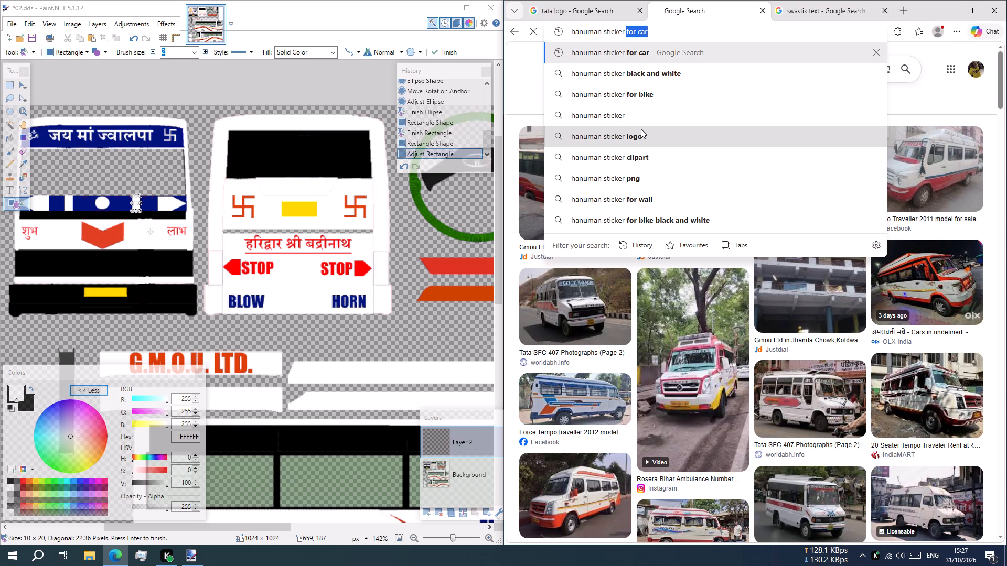
{"action": "key", "text": "BackSpace"}
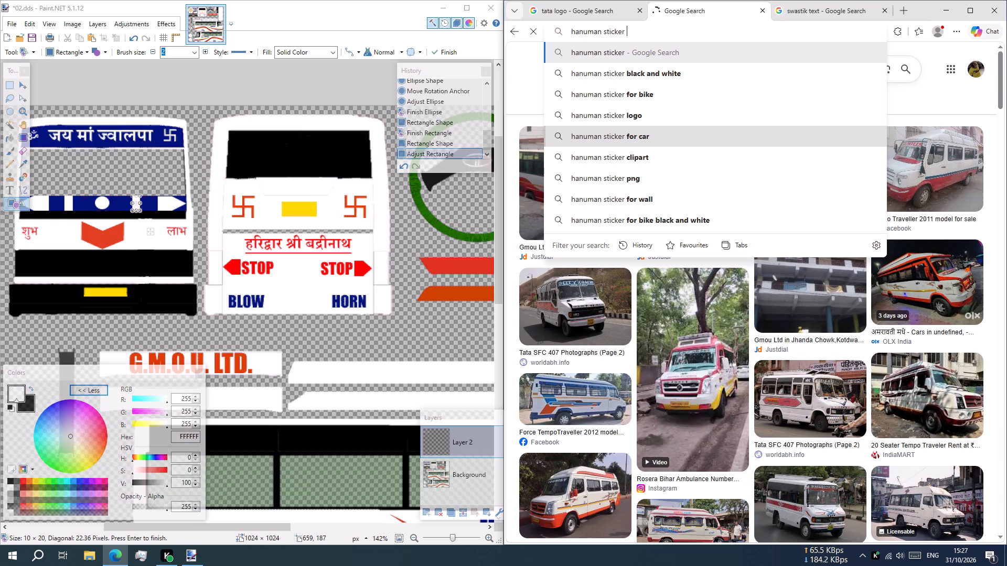
{"action": "key", "text": "BackSpace"}
{"action": "key", "text": "BackSpace"}
{"action": "key", "text": "BackSpace"}
{"action": "key", "text": "BackSpace"}
{"action": "key", "text": "BackSpace"}
{"action": "key", "text": "BackSpace"}
{"action": "key", "text": "BackSpace"}
{"action": "key", "text": "BackSpace"}
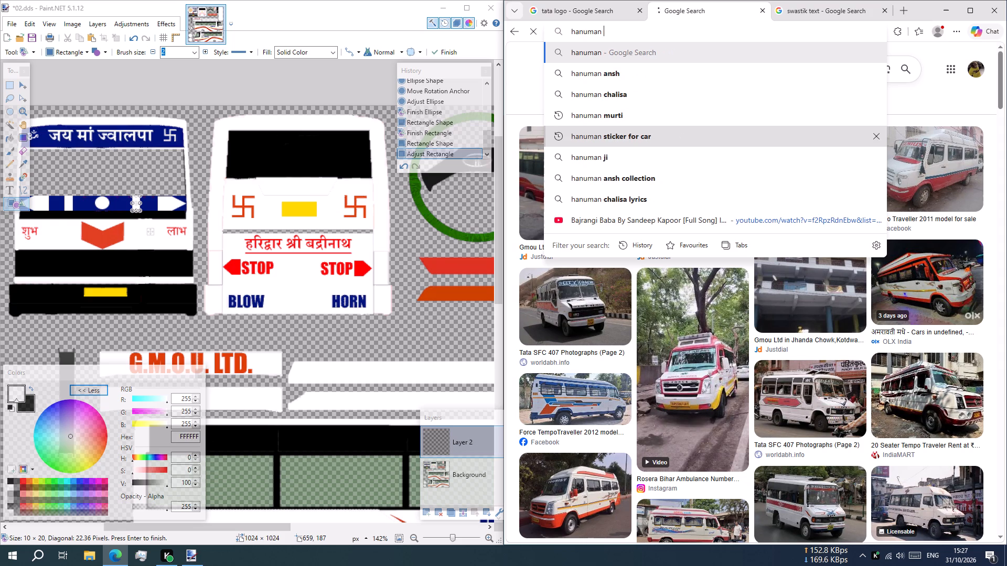
{"action": "type", "text": "ji png"}
{"action": "key", "text": "Return"}
{"action": "key", "text": "Return"}
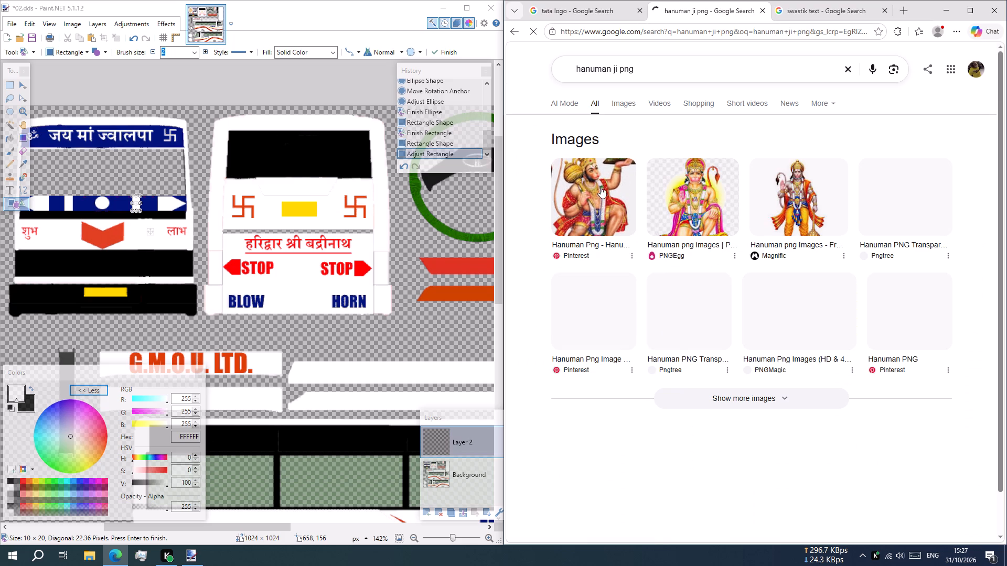
{"action": "left_click", "coordinate": [628, 100]}
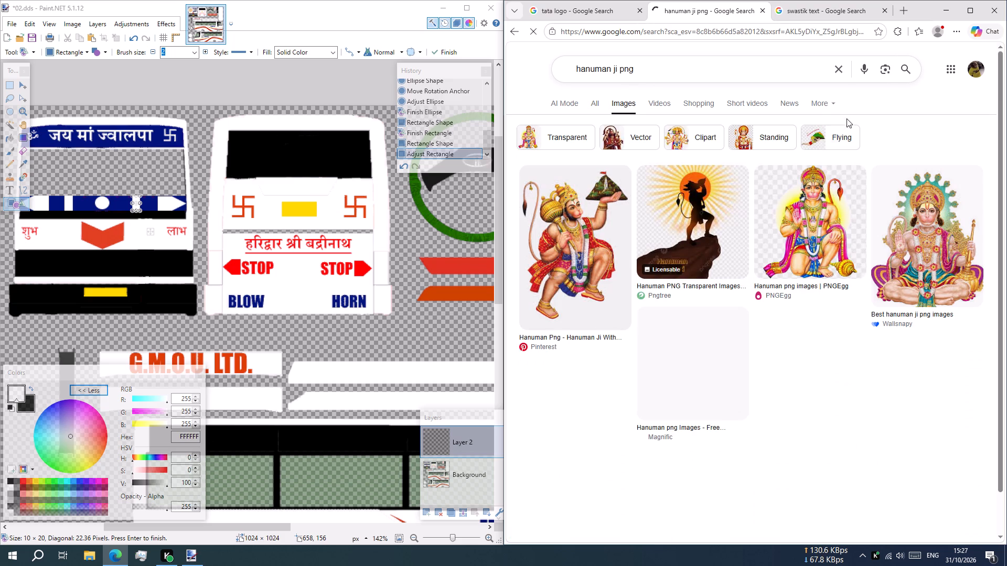
Filter the Hanuman image results by colour to transparent pictures.
{"action": "left_click", "coordinate": [830, 103]}
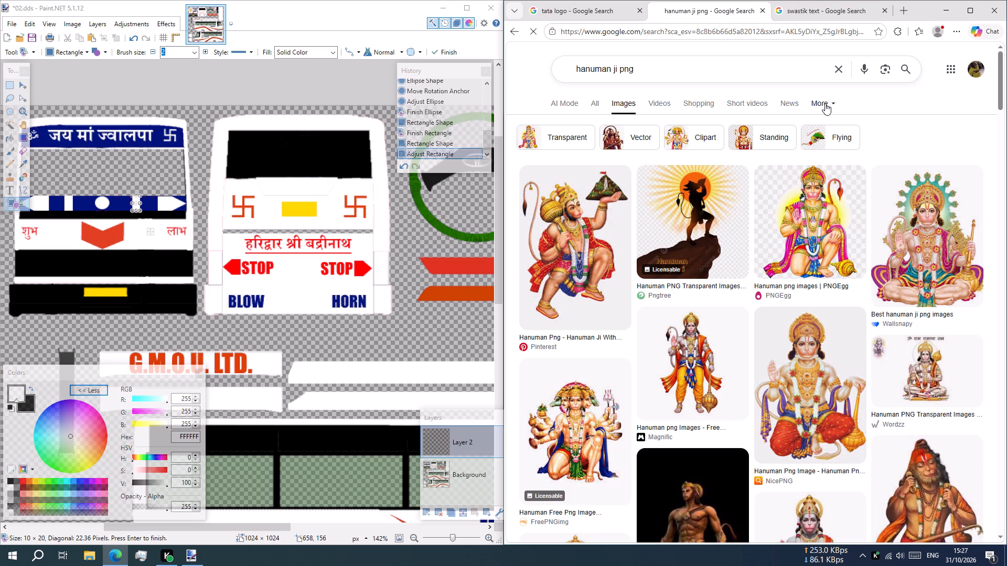
{"action": "left_click", "coordinate": [825, 103]}
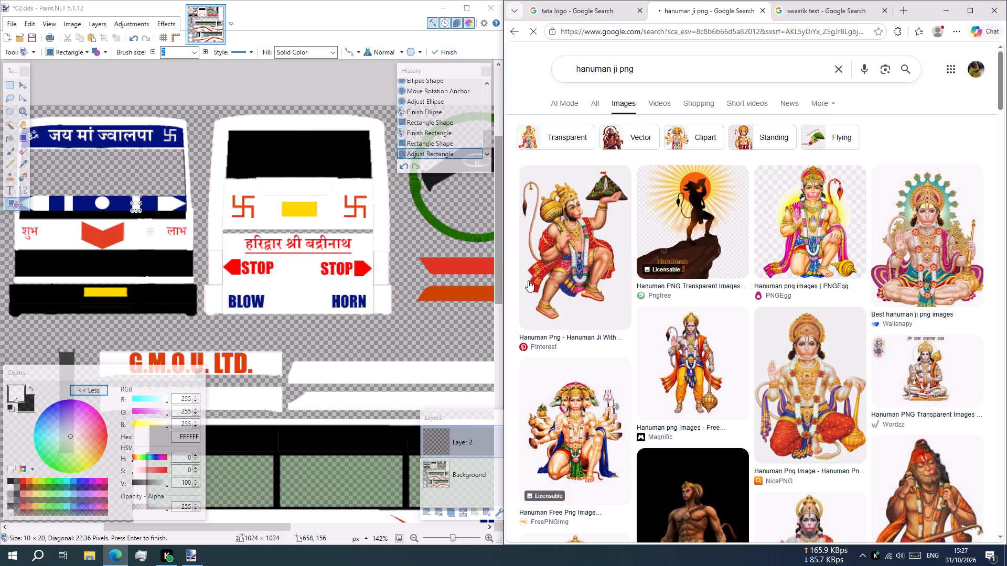
{"action": "left_click", "coordinate": [816, 104]}
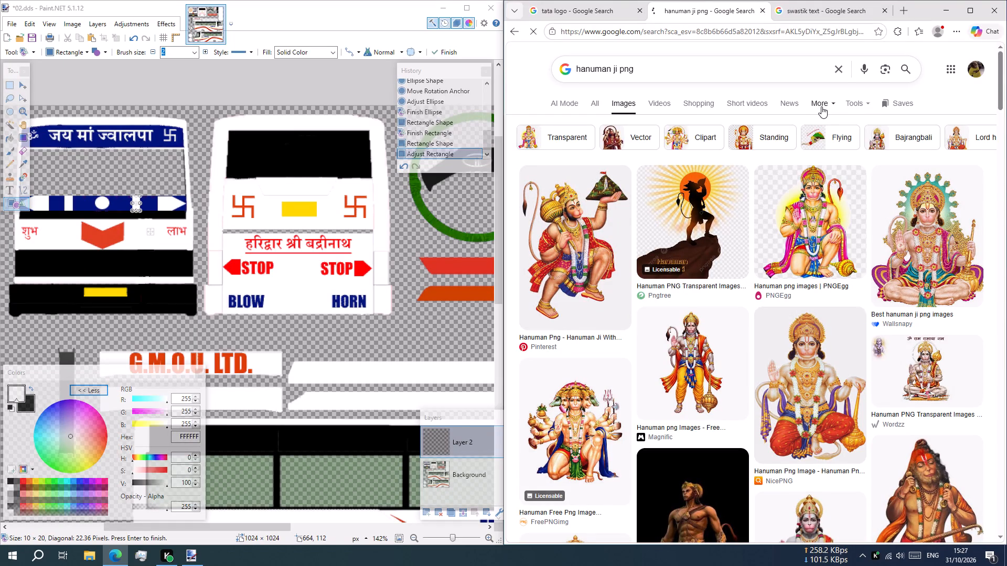
{"action": "left_click", "coordinate": [826, 98]}
{"action": "left_click", "coordinate": [828, 107]}
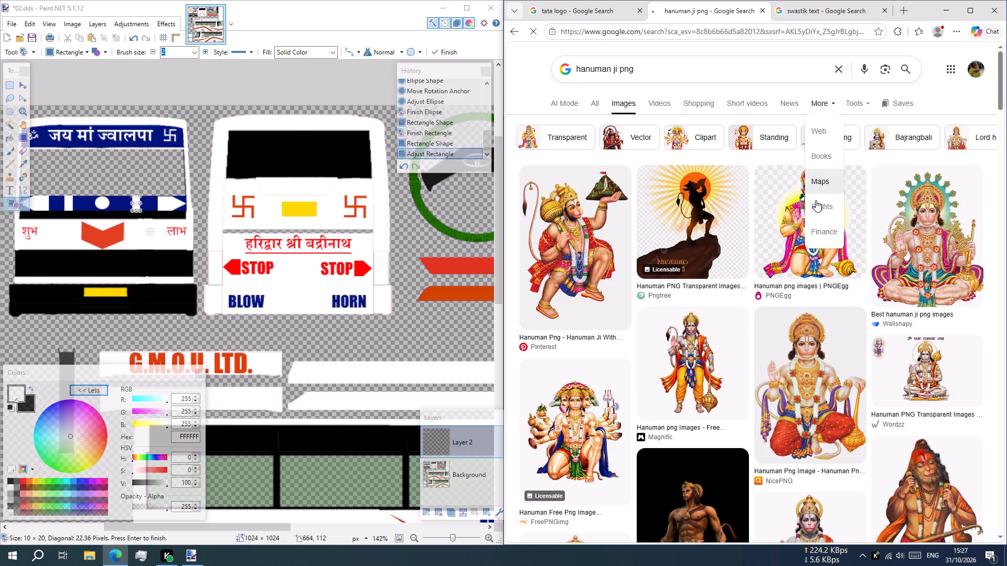
{"action": "left_click", "coordinate": [867, 102]}
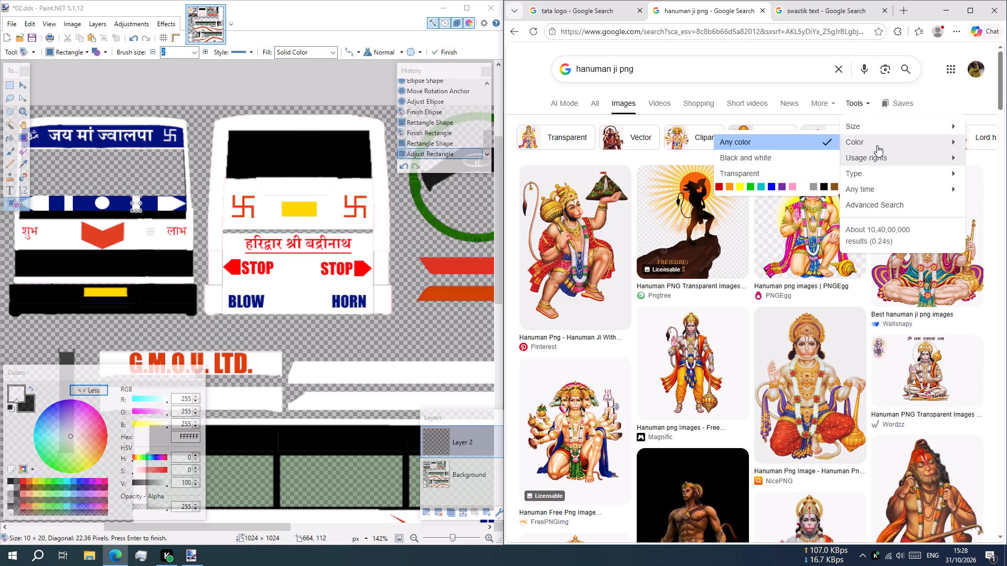
{"action": "left_click", "coordinate": [786, 169]}
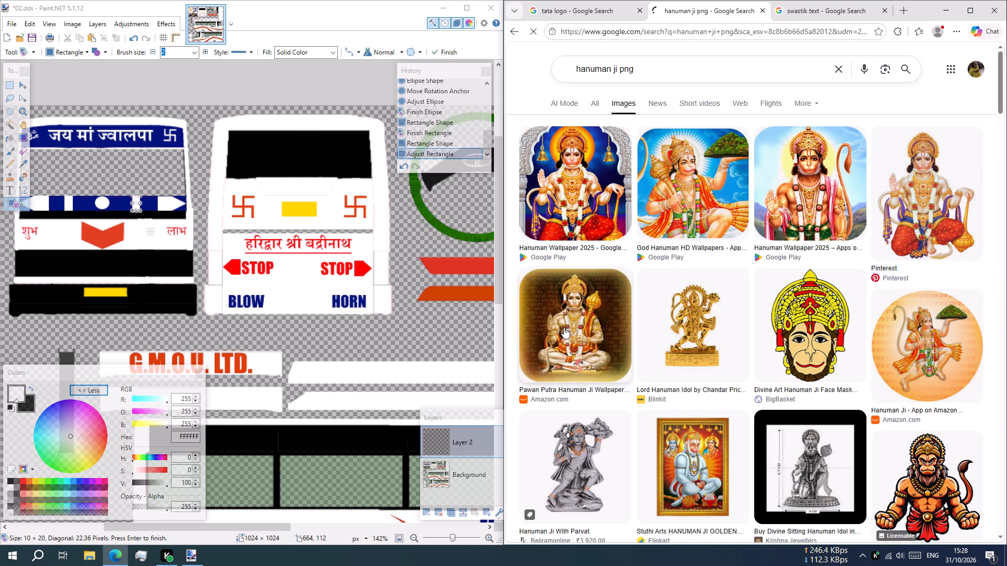
Browse the Hanuman image results and open the preview of the round orange "Hanuman Ji - App on Amazon Appstore" picture.
{"action": "left_click", "coordinate": [599, 318]}
{"action": "scroll", "coordinate": [797, 240], "scroll_direction": "down", "scroll_amount": 1}
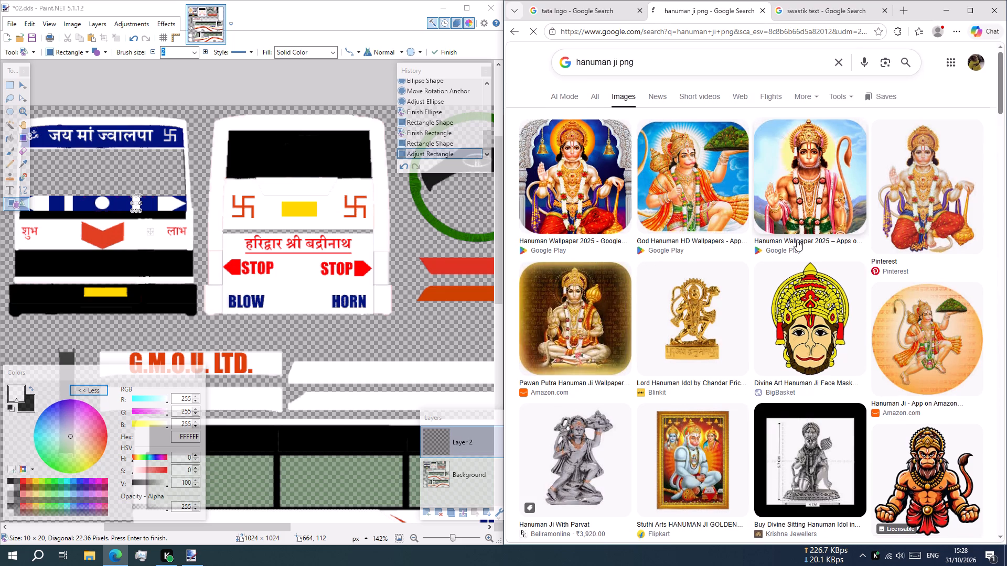
{"action": "scroll", "coordinate": [838, 248], "scroll_direction": "down", "scroll_amount": 1}
{"action": "left_click", "coordinate": [925, 244]}
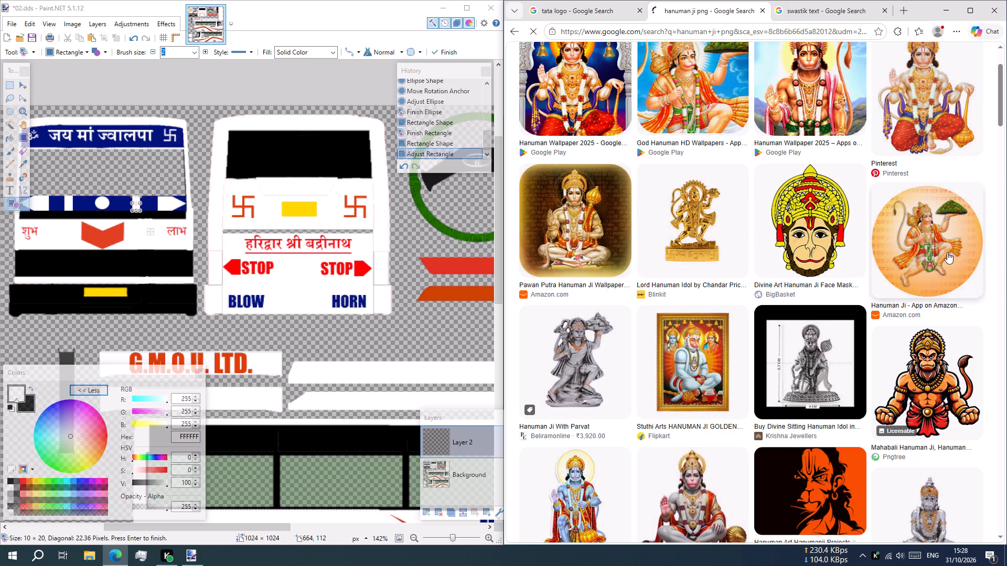
{"action": "scroll", "coordinate": [953, 248], "scroll_direction": "down", "scroll_amount": 5}
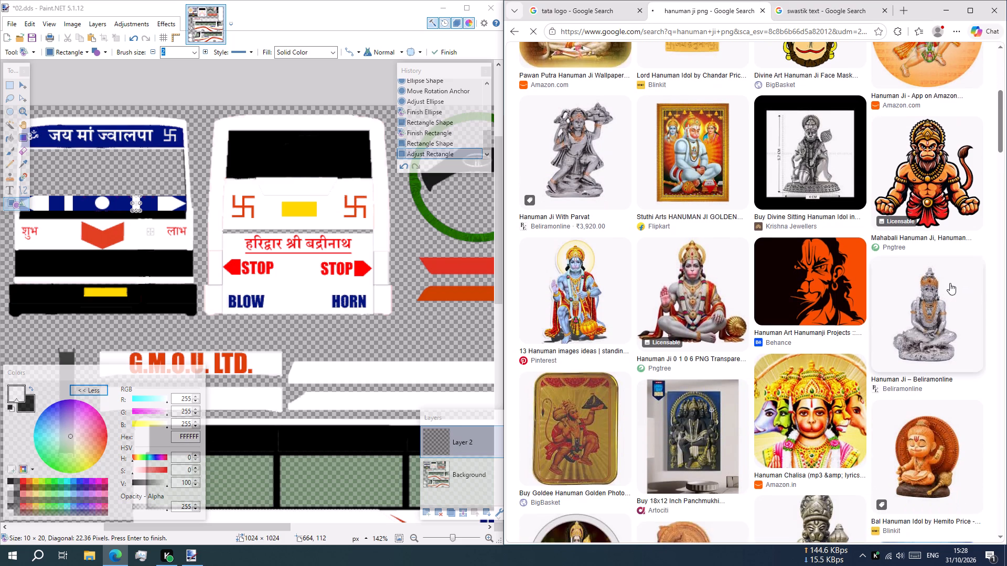
{"action": "scroll", "coordinate": [835, 371], "scroll_direction": "down", "scroll_amount": 3}
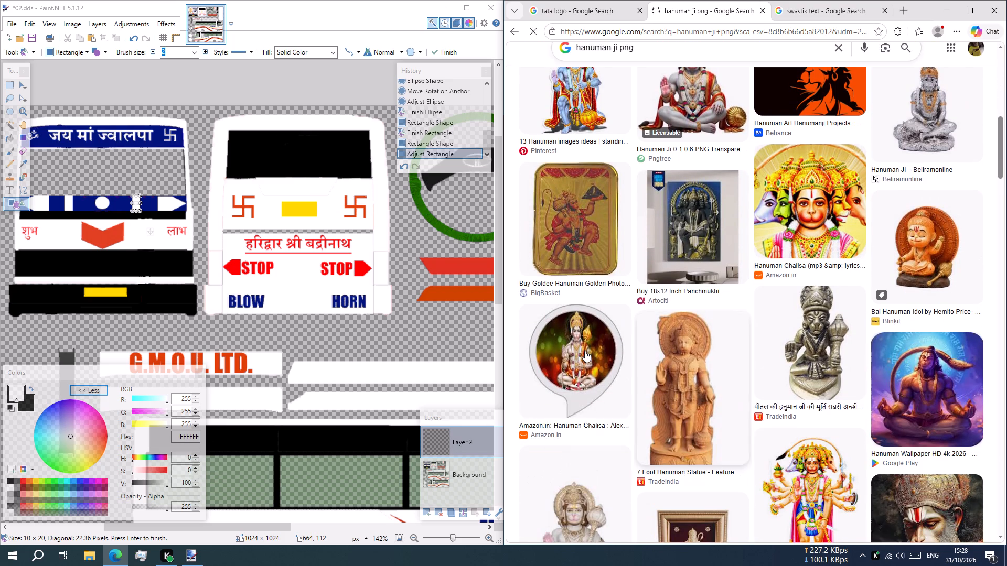
{"action": "scroll", "coordinate": [752, 351], "scroll_direction": "down", "scroll_amount": 3}
{"action": "scroll", "coordinate": [860, 335], "scroll_direction": "up", "scroll_amount": 9}
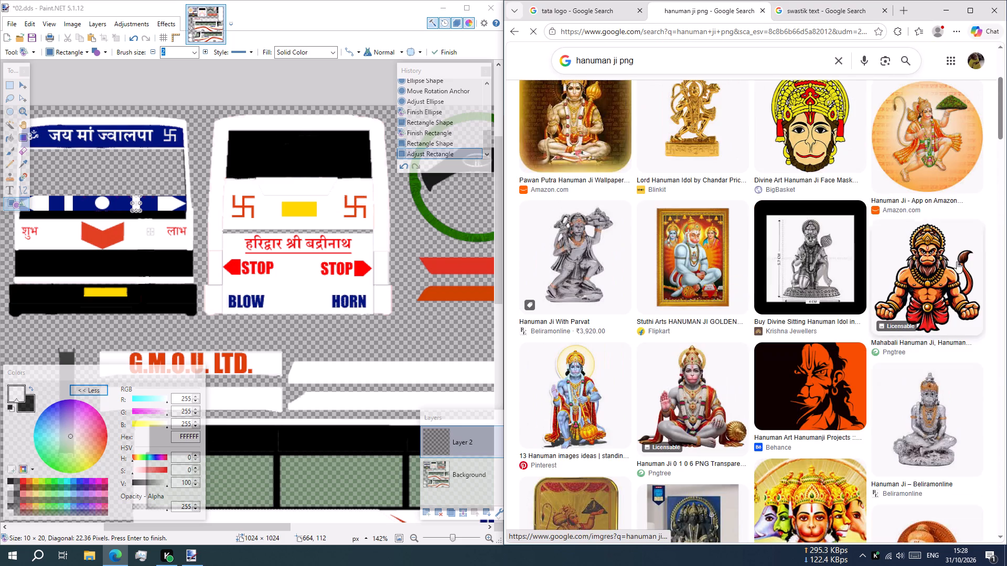
{"action": "scroll", "coordinate": [957, 262], "scroll_direction": "up", "scroll_amount": 3}
{"action": "left_click", "coordinate": [941, 277]}
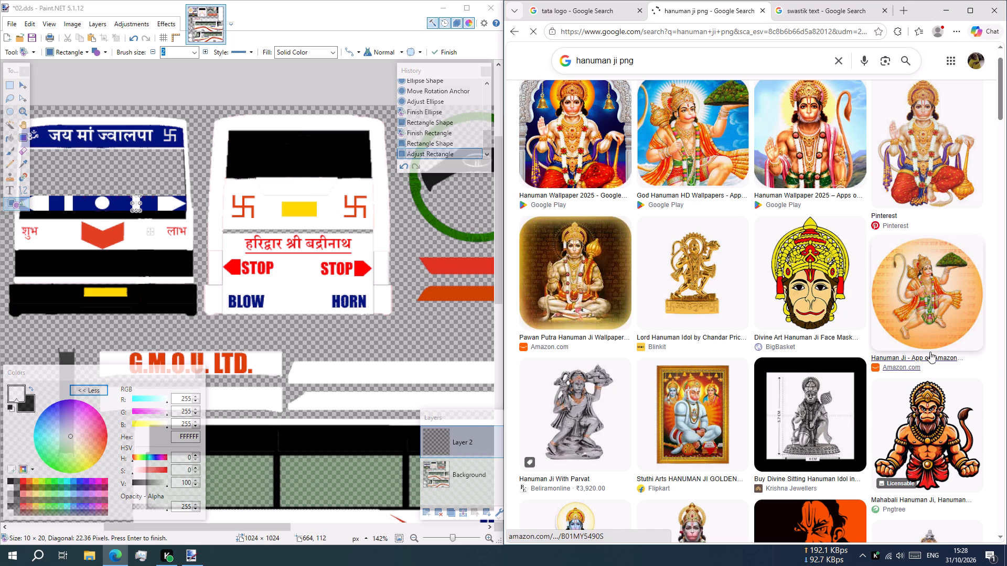
{"action": "left_click", "coordinate": [920, 309]}
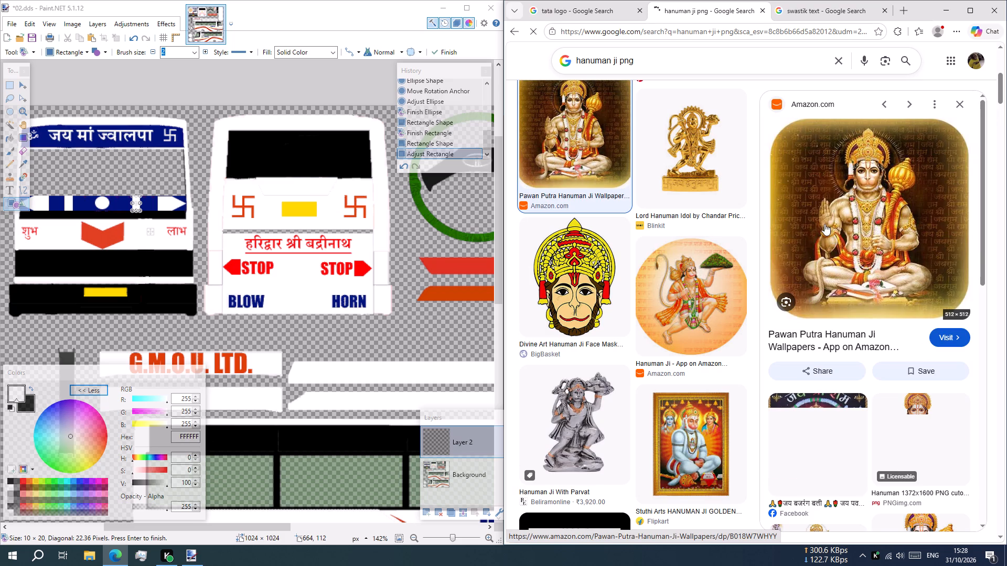
{"action": "left_click", "coordinate": [690, 285]}
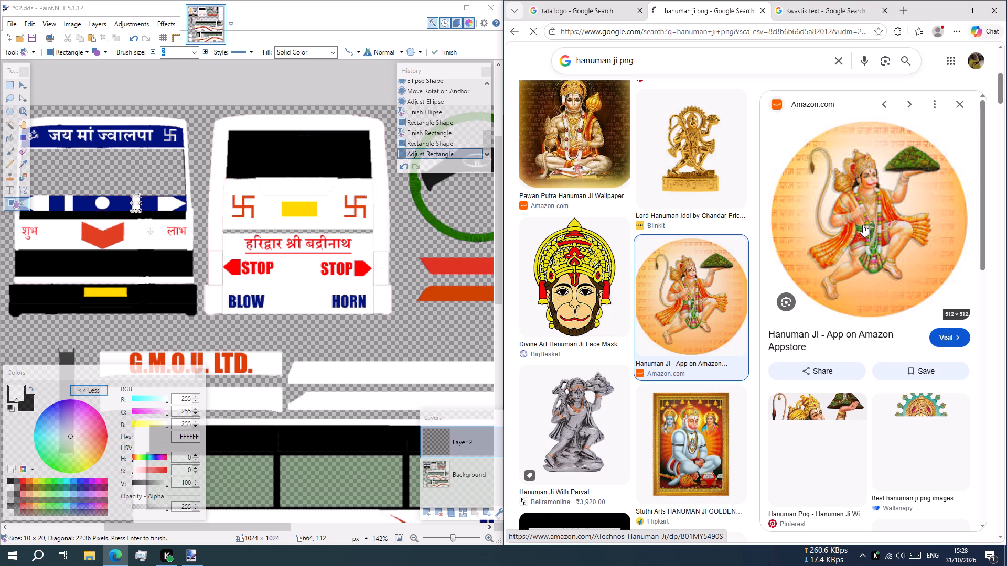
Examine the bus texture in Paint.NET, from the front and rear views to both sides, for a place to put the Hanuman picture.
{"action": "scroll", "coordinate": [852, 273], "scroll_direction": "down", "scroll_amount": 1}
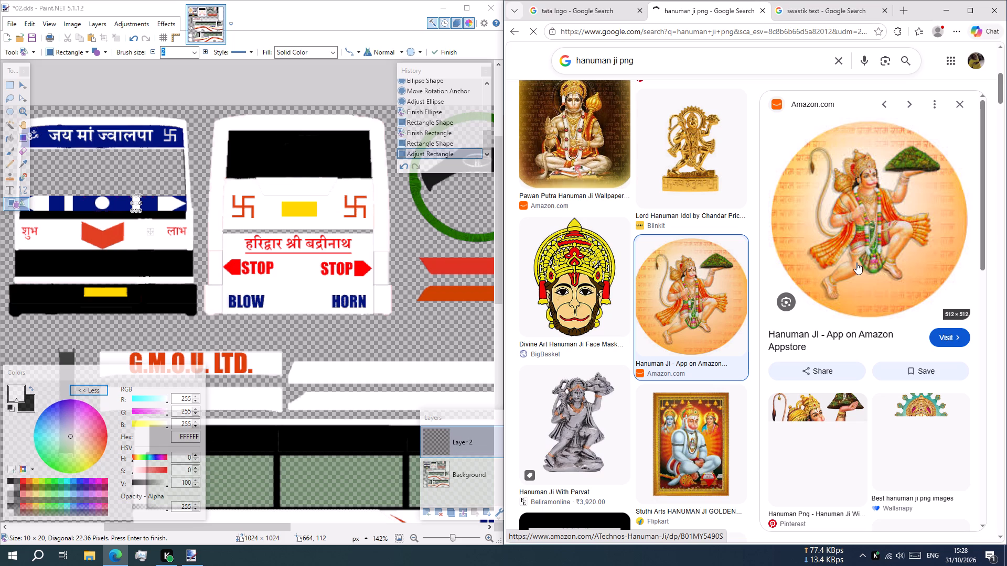
{"action": "scroll", "coordinate": [858, 297], "scroll_direction": "up", "scroll_amount": 3}
{"action": "scroll", "coordinate": [837, 221], "scroll_direction": "down", "scroll_amount": 2}
{"action": "scroll", "coordinate": [838, 224], "scroll_direction": "up", "scroll_amount": 3}
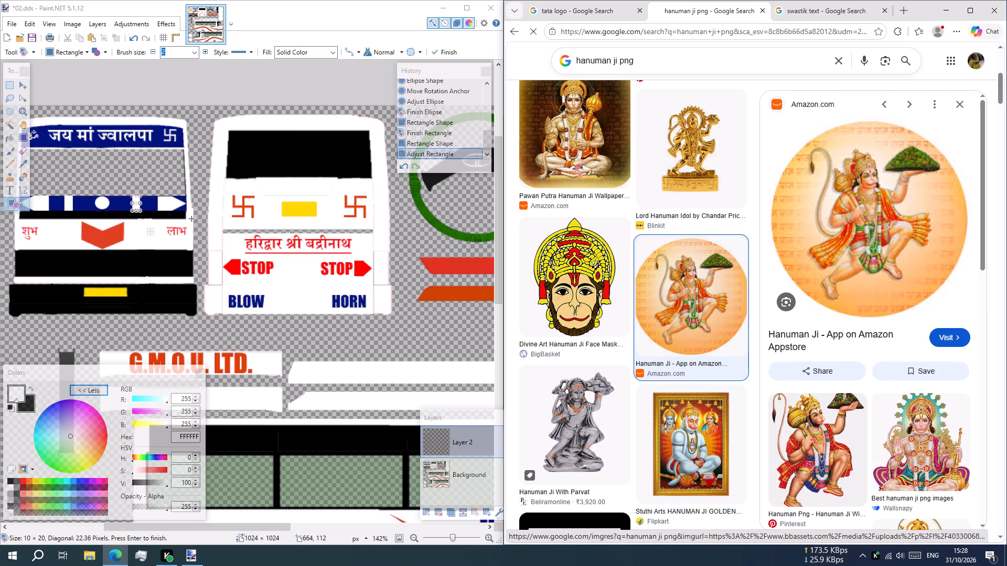
{"action": "scroll", "coordinate": [313, 215], "scroll_direction": "down", "scroll_amount": 4}
{"action": "scroll", "coordinate": [386, 240], "scroll_direction": "up", "scroll_amount": 1}
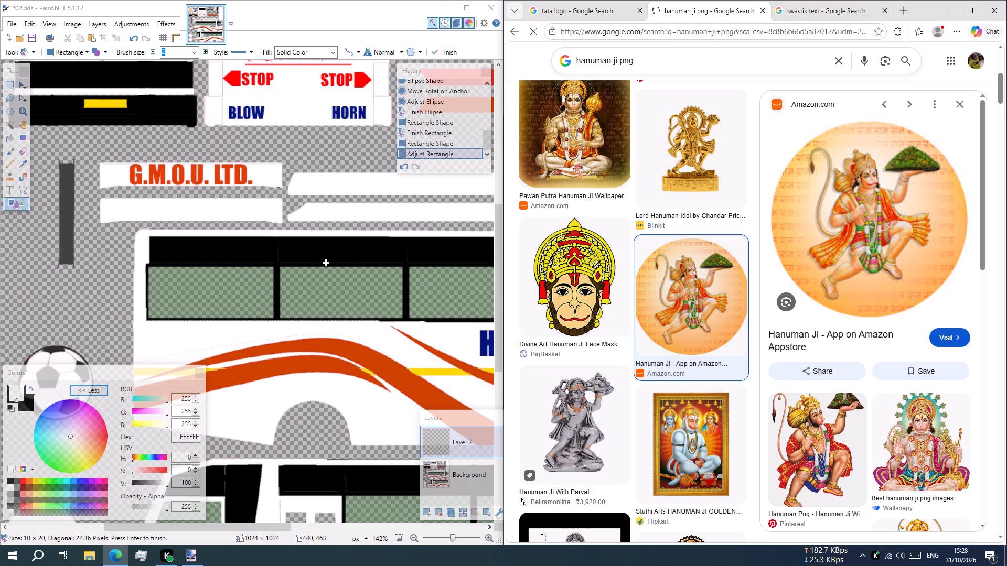
{"action": "scroll", "coordinate": [326, 263], "scroll_direction": "down", "scroll_amount": 4, "text": "ctrl"}
{"action": "scroll", "coordinate": [326, 263], "scroll_direction": "down", "scroll_amount": 2, "text": "shift"}
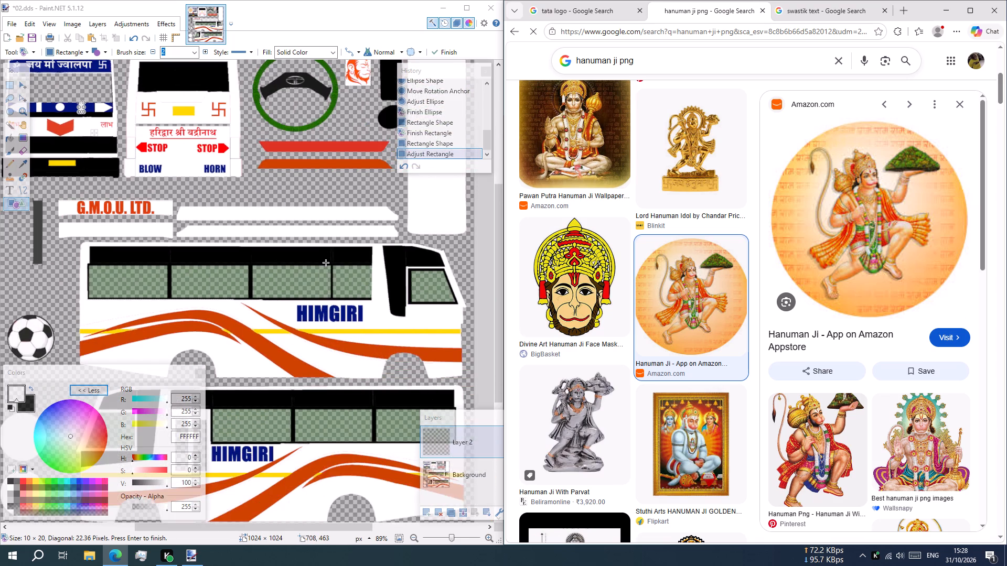
{"action": "scroll", "coordinate": [326, 263], "scroll_direction": "down", "scroll_amount": 1, "text": "shift"}
{"action": "scroll", "coordinate": [309, 279], "scroll_direction": "down", "scroll_amount": 2, "text": "ctrl"}
{"action": "scroll", "coordinate": [274, 302], "scroll_direction": "up", "scroll_amount": 2, "text": "shift"}
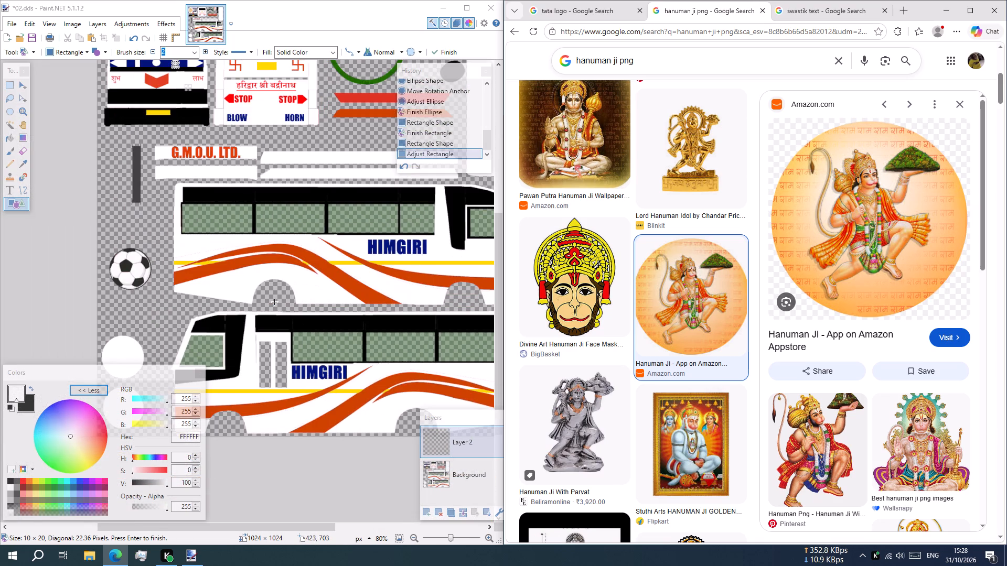
{"action": "scroll", "coordinate": [276, 302], "scroll_direction": "up", "scroll_amount": 4, "text": "ctrl"}
{"action": "scroll", "coordinate": [287, 296], "scroll_direction": "up", "scroll_amount": 4}
{"action": "scroll", "coordinate": [287, 295], "scroll_direction": "down", "scroll_amount": 3, "text": "ctrl"}
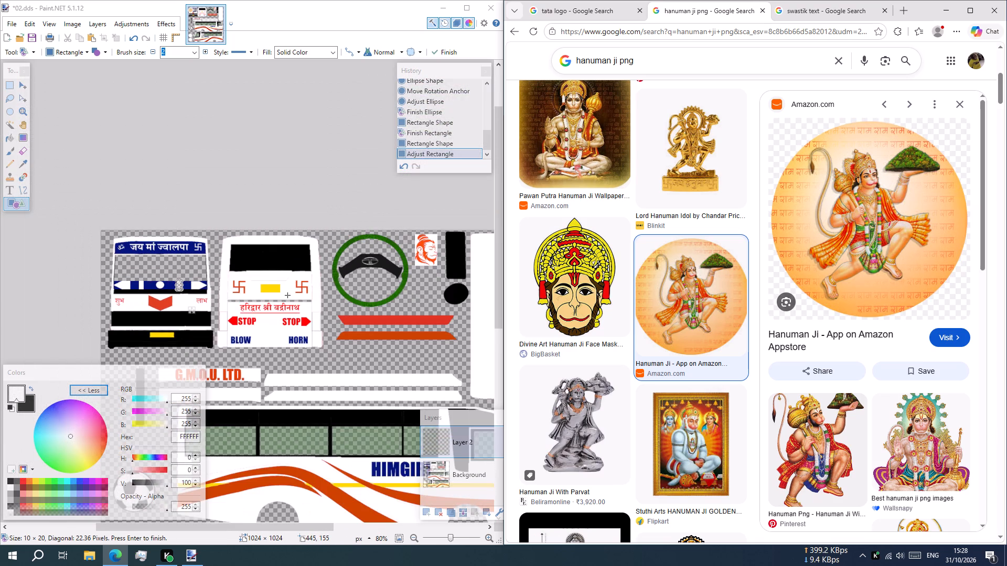
{"action": "scroll", "coordinate": [287, 295], "scroll_direction": "down", "scroll_amount": 3}
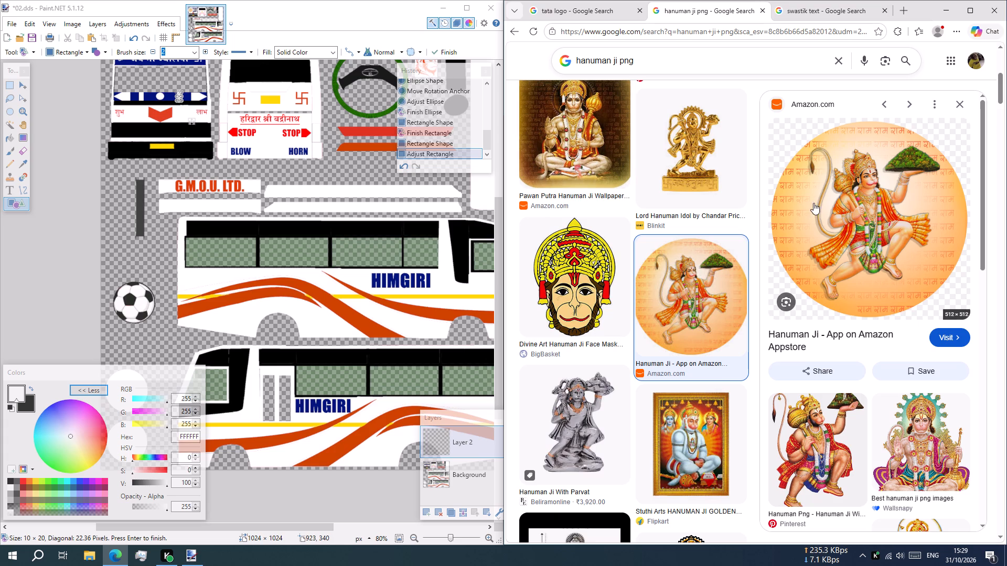
Copy the round Hanuman picture from the browser's image preview.
{"action": "right_click", "coordinate": [879, 179]}
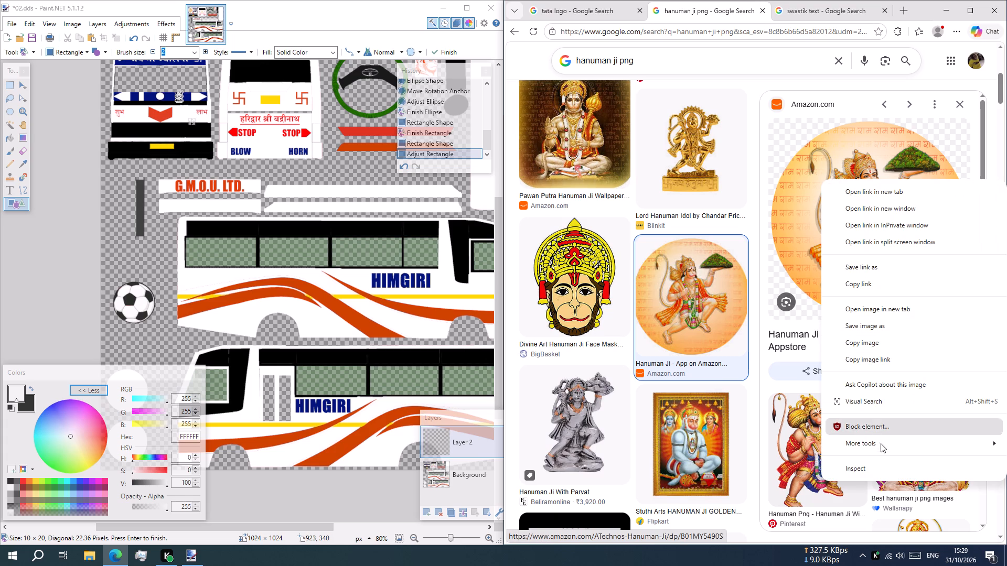
{"action": "left_click", "coordinate": [895, 347]}
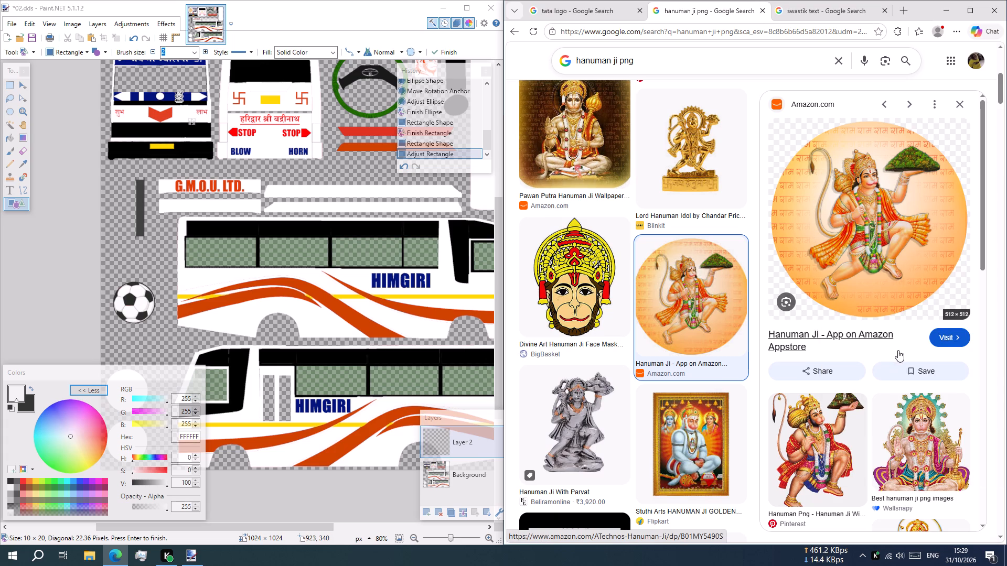
In Paint.NET, finish the pending white bar and paste the copied Hanuman picture into Layer 2 of 02.dds.
{"action": "scroll", "coordinate": [276, 195], "scroll_direction": "up", "scroll_amount": 2}
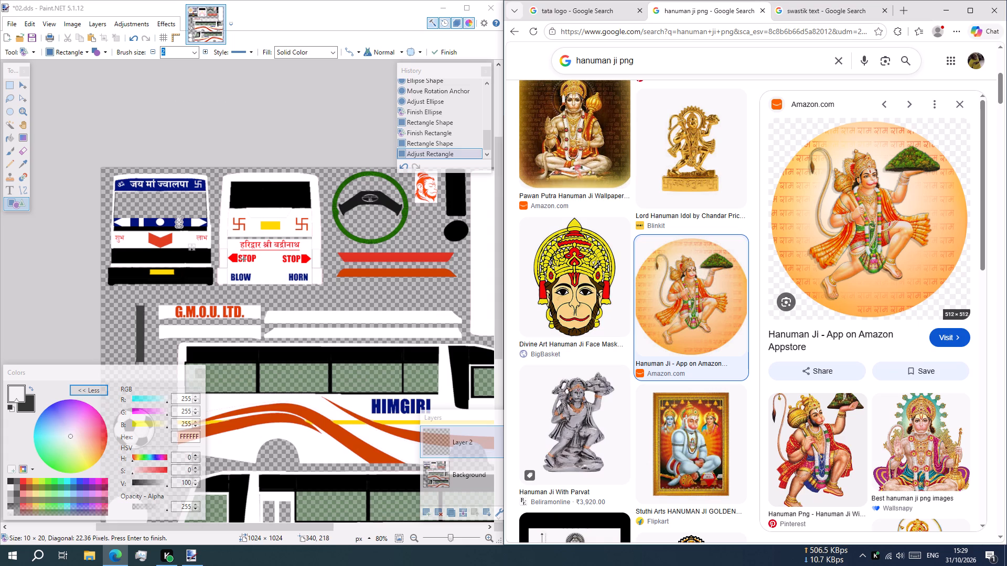
{"action": "scroll", "coordinate": [243, 259], "scroll_direction": "up", "scroll_amount": 7, "text": "ctrl"}
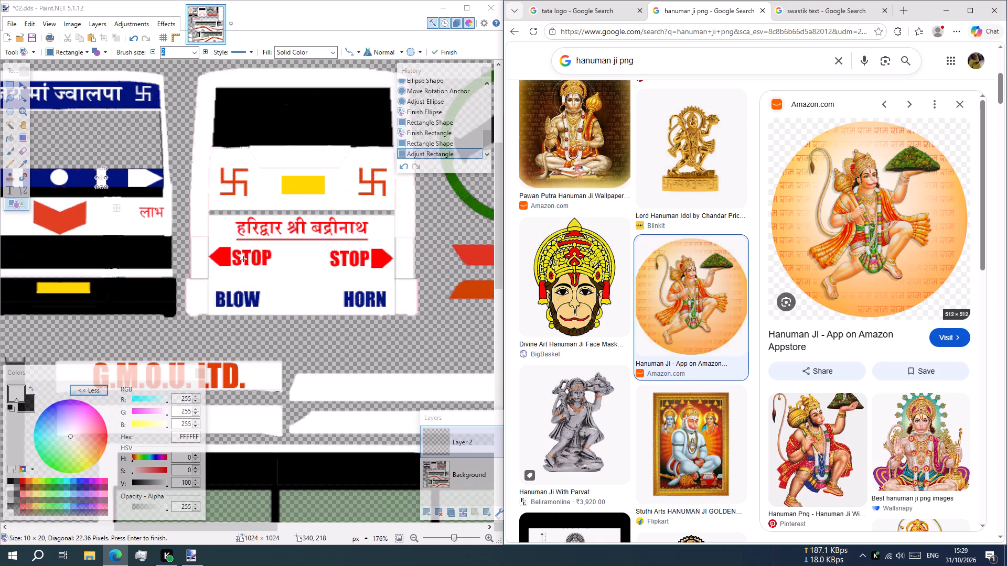
{"action": "scroll", "coordinate": [292, 271], "scroll_direction": "up", "scroll_amount": 1, "text": "ctrl"}
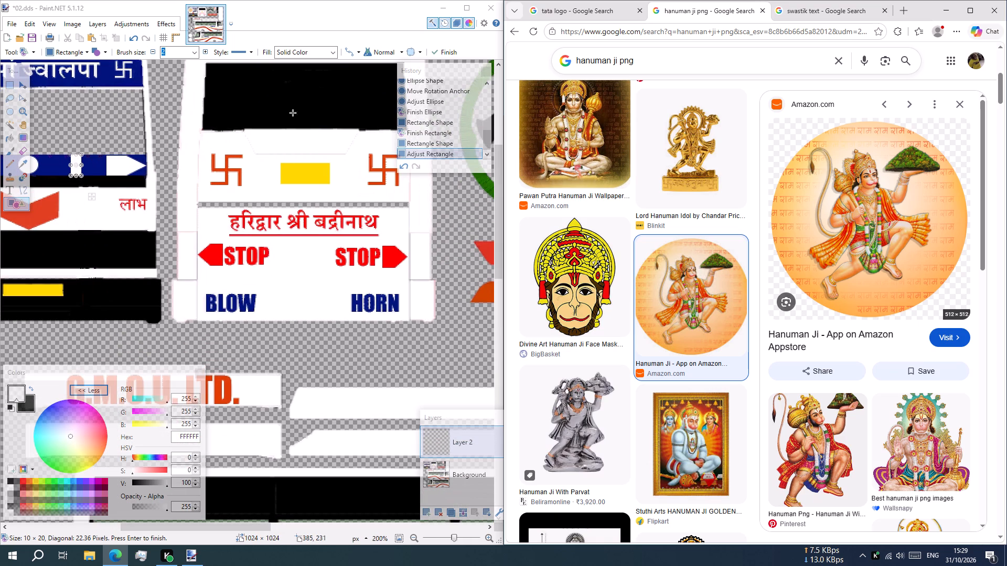
{"action": "scroll", "coordinate": [297, 115], "scroll_direction": "up", "scroll_amount": 1, "text": "ctrl"}
{"action": "scroll", "coordinate": [297, 143], "scroll_direction": "down", "scroll_amount": 4, "text": "ctrl"}
{"action": "scroll", "coordinate": [279, 220], "scroll_direction": "up", "scroll_amount": 1}
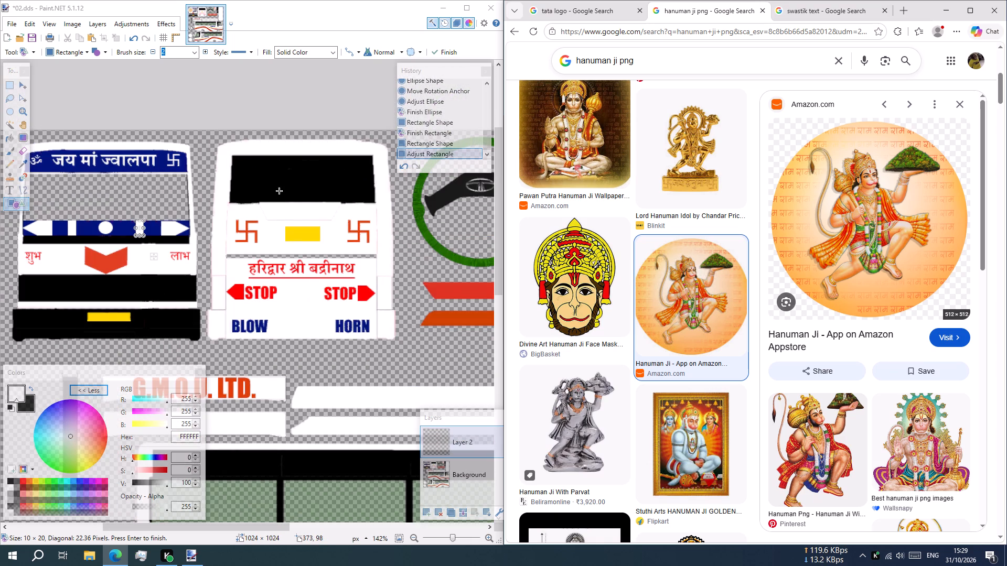
{"action": "left_click", "coordinate": [277, 185]}
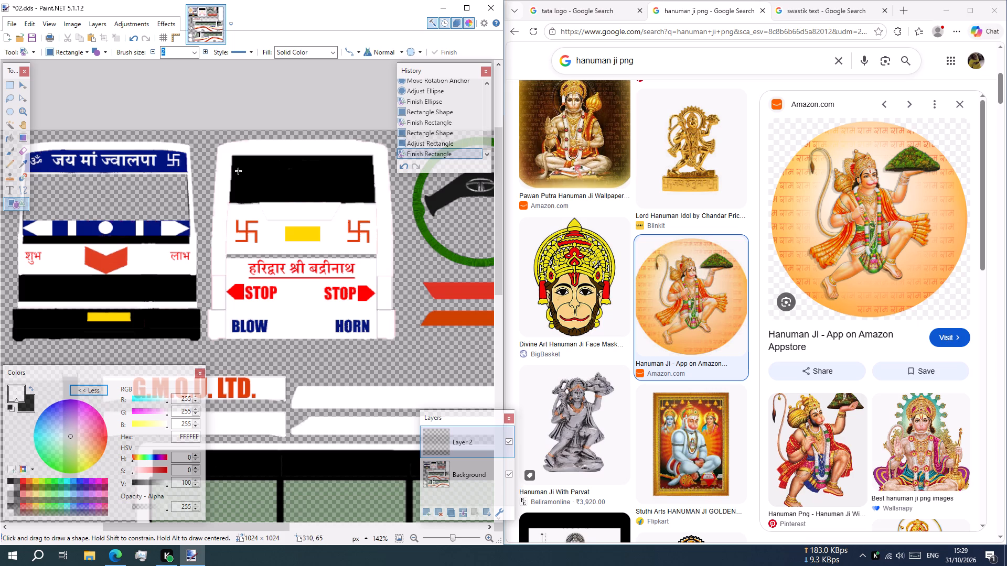
{"action": "key", "text": "ctrl+v"}
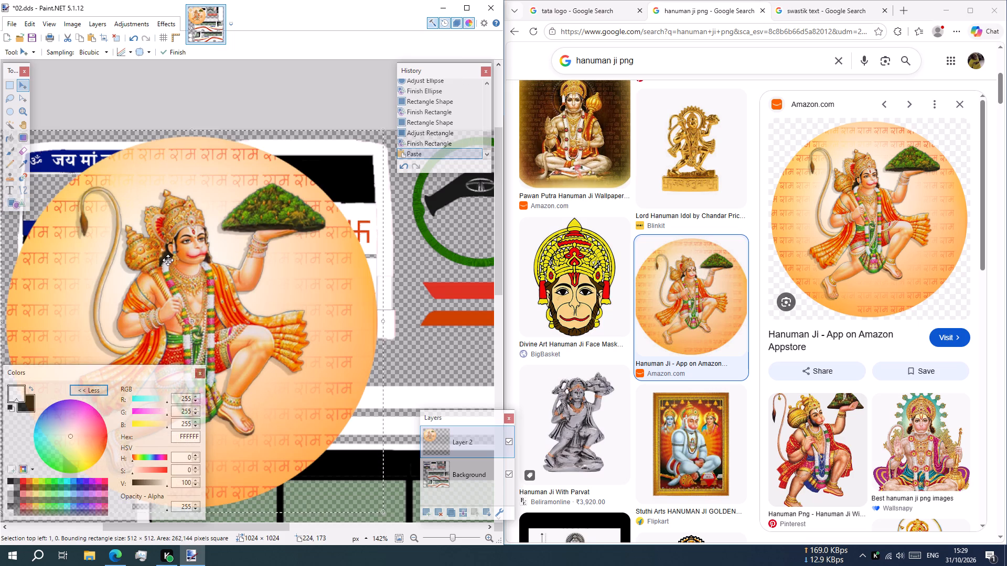
Shift the pasted Hanuman picture and shrink it to about 116 × 121 px, keeping it roughly round.
{"action": "scroll", "coordinate": [168, 260], "scroll_direction": "down", "scroll_amount": 1, "text": "shift"}
{"action": "scroll", "coordinate": [168, 260], "scroll_direction": "up", "scroll_amount": 3, "text": "shift"}
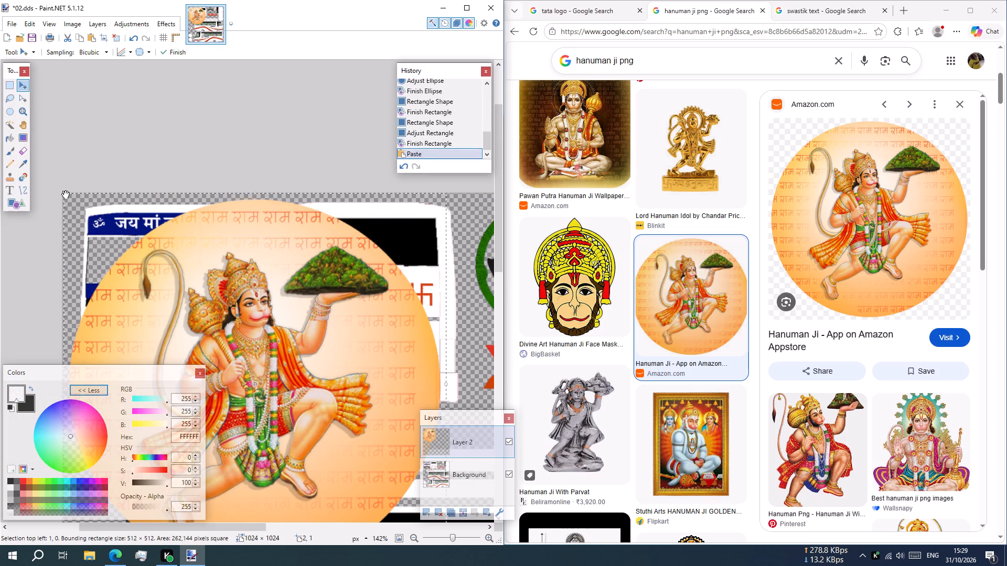
{"action": "left_click_drag", "start_coordinate": [119, 243], "coordinate": [156, 243]}
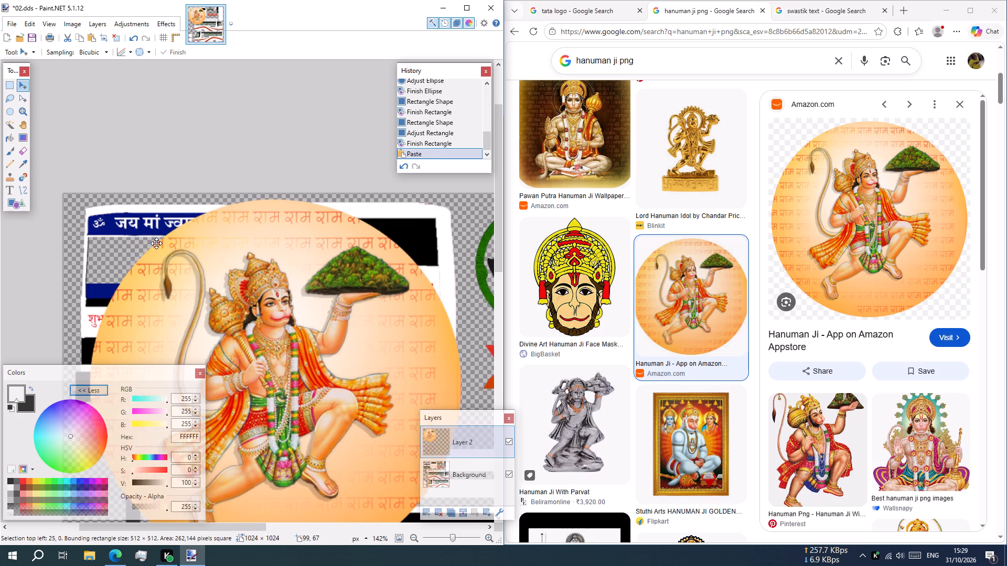
{"action": "left_click_drag", "start_coordinate": [156, 243], "coordinate": [167, 249]}
{"action": "left_click_drag", "start_coordinate": [113, 201], "coordinate": [143, 226]}
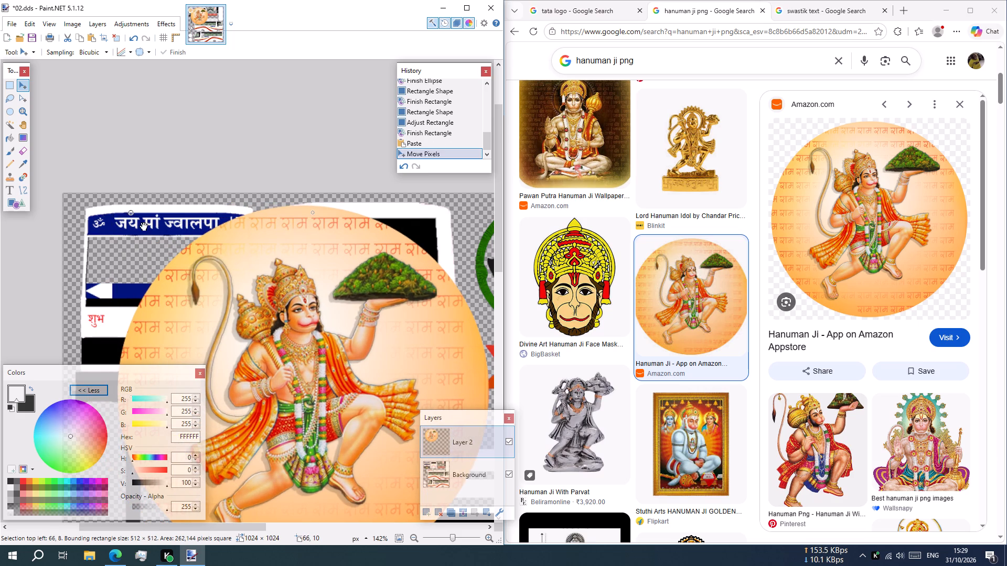
{"action": "left_click_drag", "start_coordinate": [143, 226], "coordinate": [363, 396]}
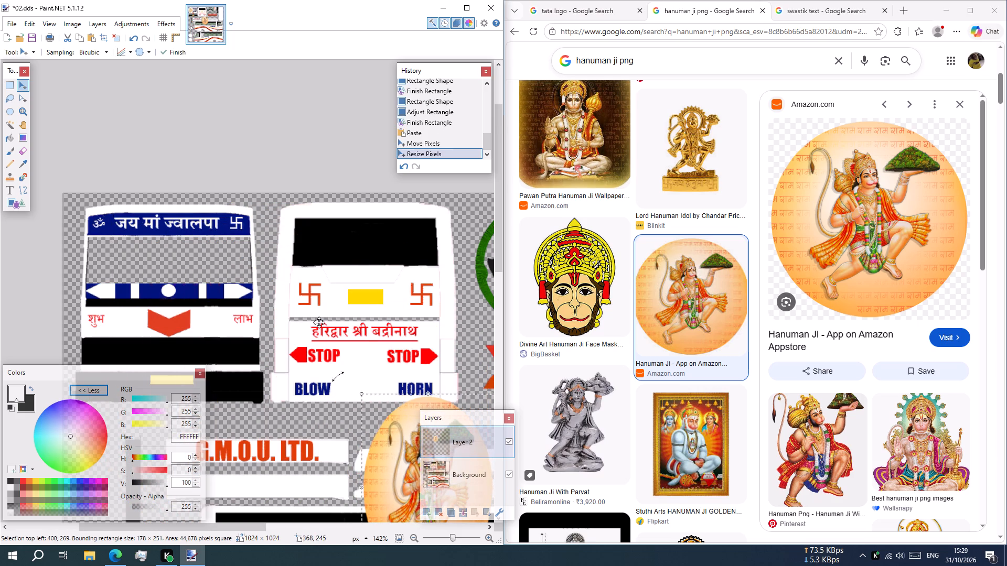
{"action": "scroll", "coordinate": [326, 317], "scroll_direction": "down", "scroll_amount": 4}
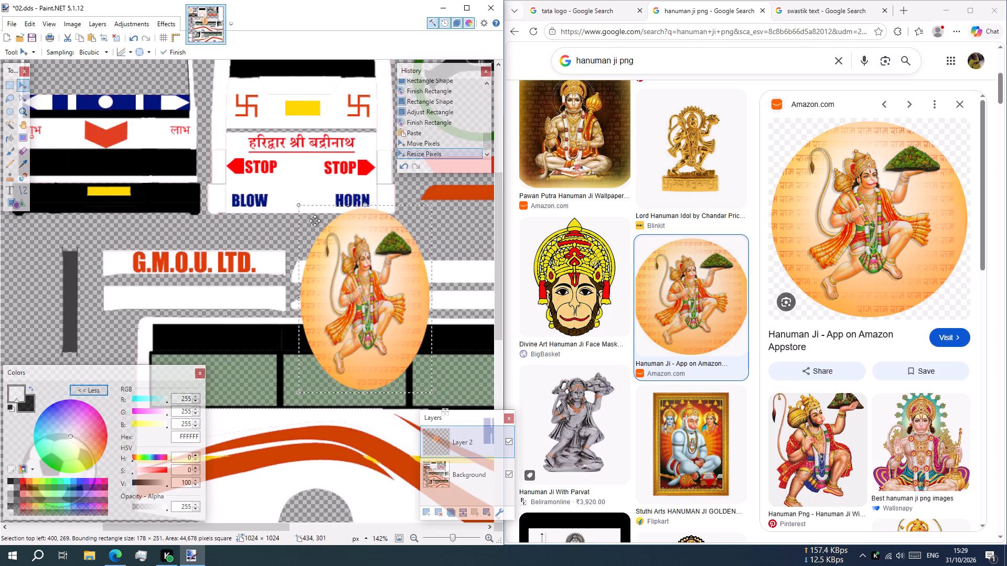
{"action": "left_click_drag", "start_coordinate": [298, 208], "coordinate": [299, 281]}
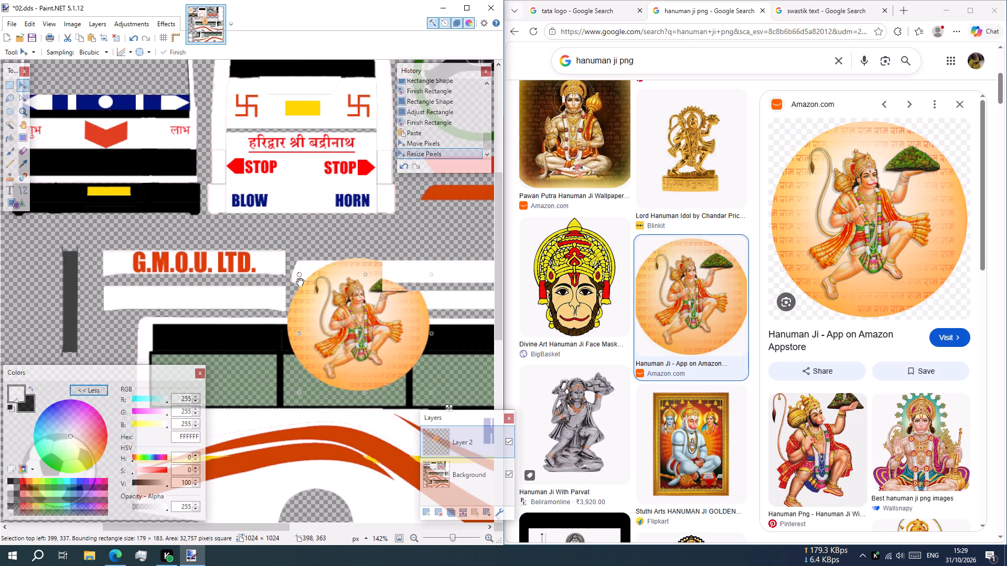
{"action": "left_click_drag", "start_coordinate": [299, 281], "coordinate": [345, 298]}
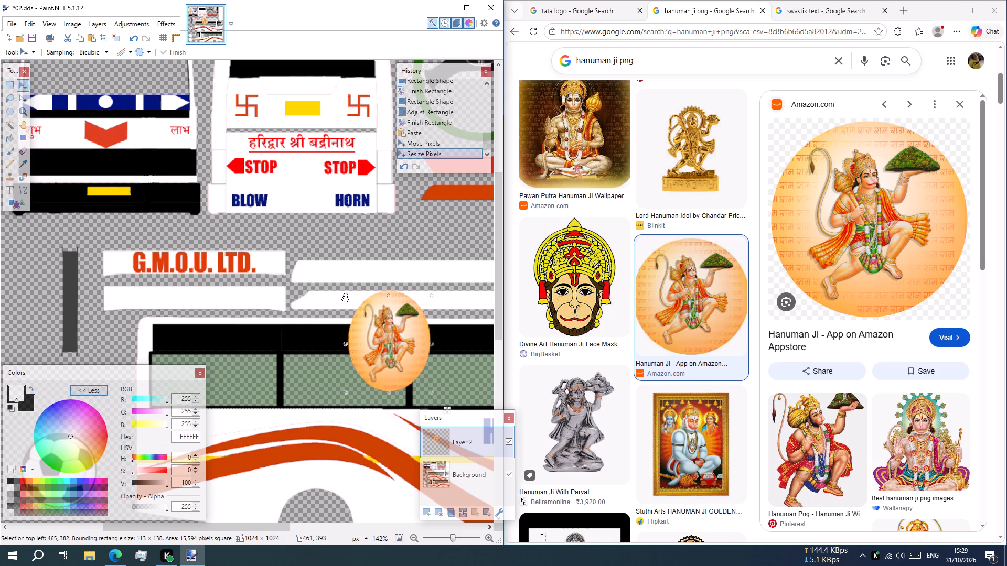
{"action": "left_click_drag", "start_coordinate": [345, 298], "coordinate": [344, 304]}
Move the Hanuman picture onto the bus rear's black window, above the yellow plate, shrinking it to about 55 × 52 px.
{"action": "left_click_drag", "start_coordinate": [397, 340], "coordinate": [360, 201]}
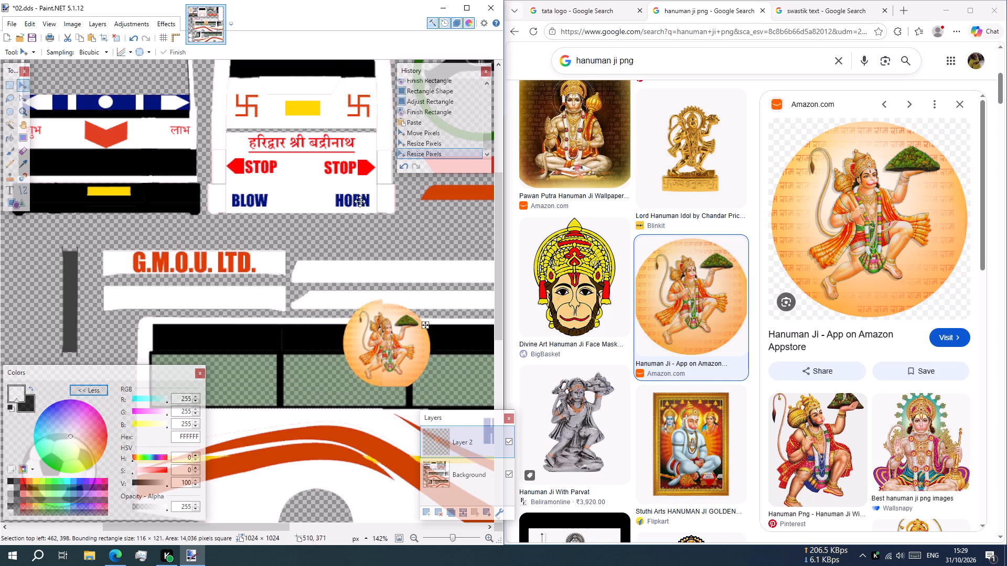
{"action": "left_click_drag", "start_coordinate": [360, 201], "coordinate": [326, 94]}
{"action": "scroll", "coordinate": [313, 194], "scroll_direction": "up", "scroll_amount": 2}
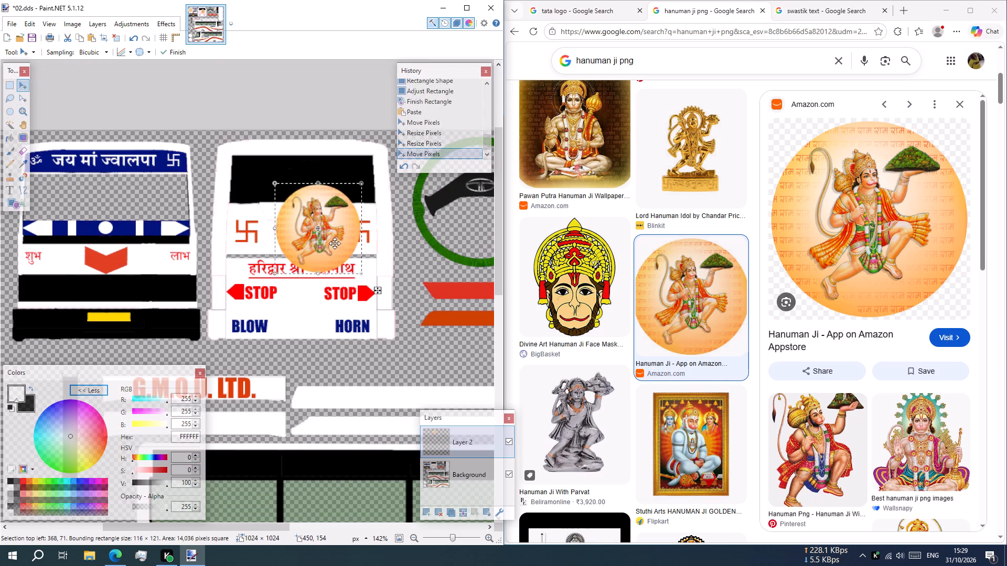
{"action": "left_click_drag", "start_coordinate": [333, 242], "coordinate": [305, 200]}
{"action": "left_click_drag", "start_coordinate": [248, 144], "coordinate": [269, 184]}
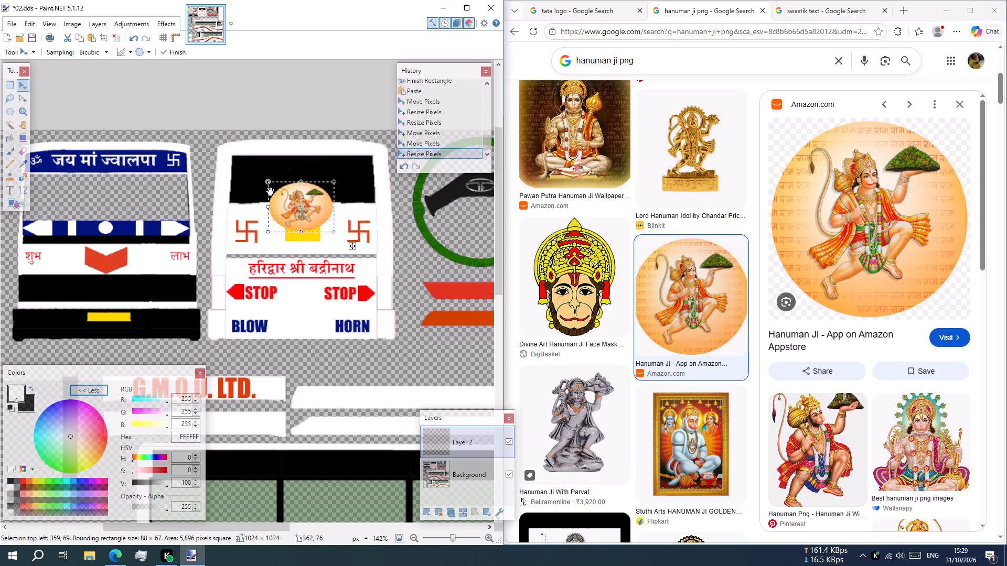
{"action": "left_click_drag", "start_coordinate": [266, 183], "coordinate": [286, 177]}
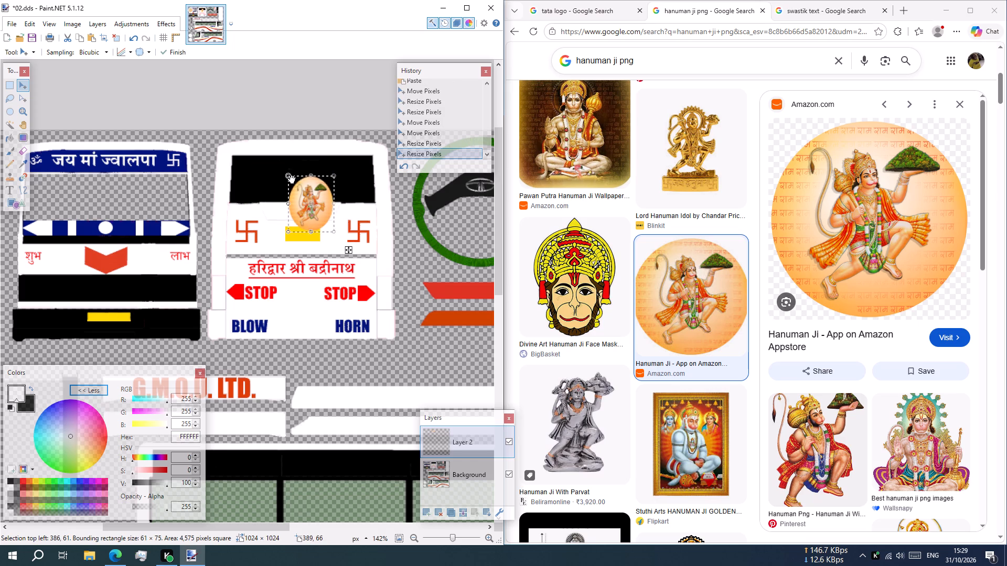
{"action": "left_click_drag", "start_coordinate": [291, 179], "coordinate": [296, 196]}
{"action": "left_click_drag", "start_coordinate": [315, 211], "coordinate": [313, 201]}
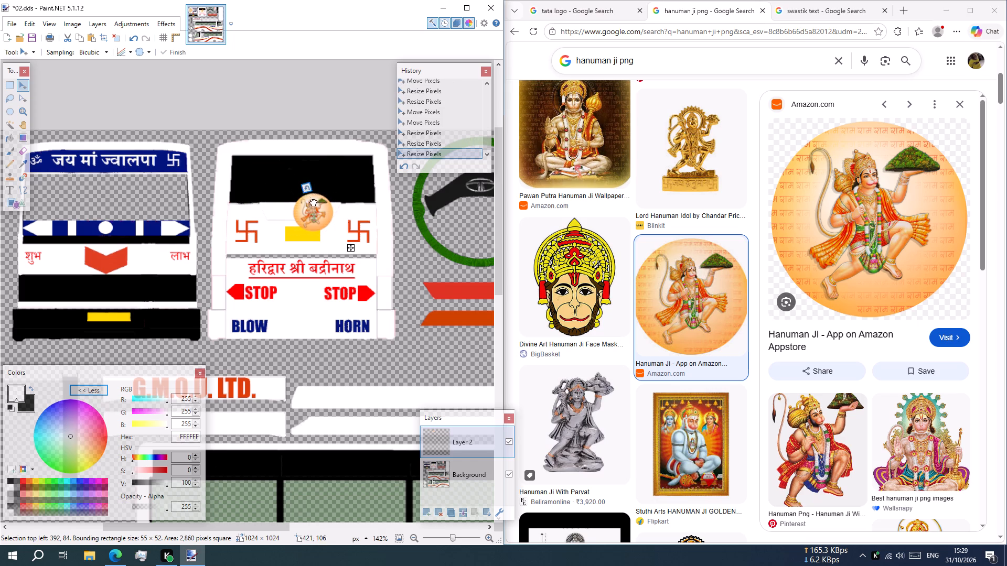
{"action": "left_click_drag", "start_coordinate": [313, 201], "coordinate": [307, 184]}
{"action": "left_click_drag", "start_coordinate": [322, 216], "coordinate": [307, 177]}
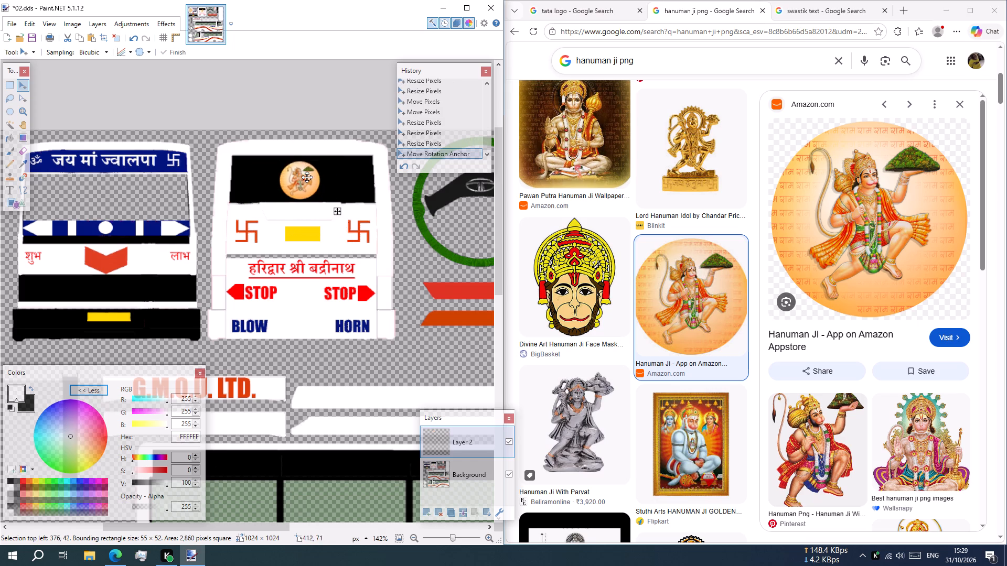
{"action": "left_click_drag", "start_coordinate": [307, 177], "coordinate": [310, 182]}
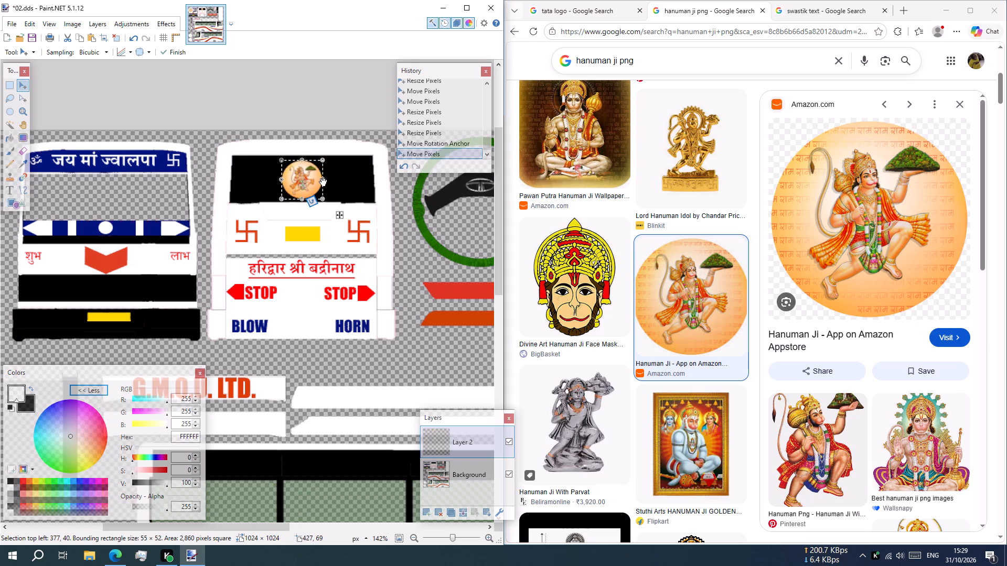
Enlarge the Hanuman picture to an even circle of about 62 × 62 px within the black rear window.
{"action": "left_click", "coordinate": [323, 181]}
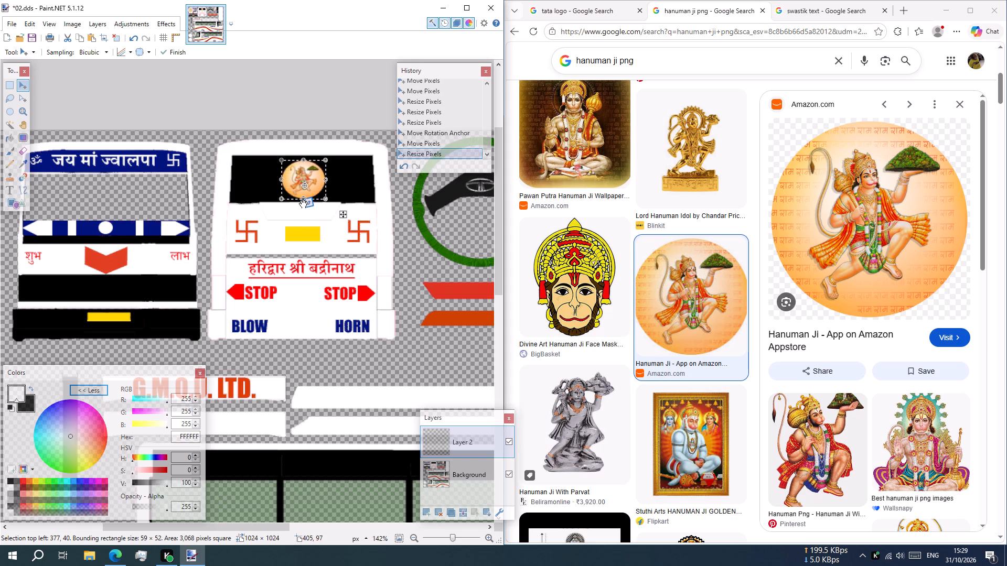
{"action": "left_click", "coordinate": [303, 199]}
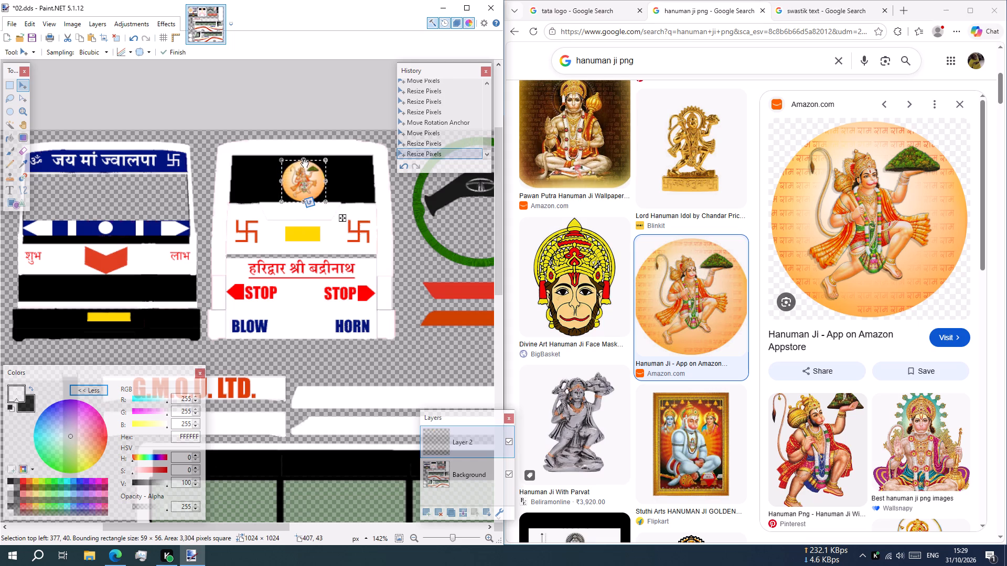
{"action": "left_click", "coordinate": [304, 163]}
{"action": "left_click", "coordinate": [282, 177]}
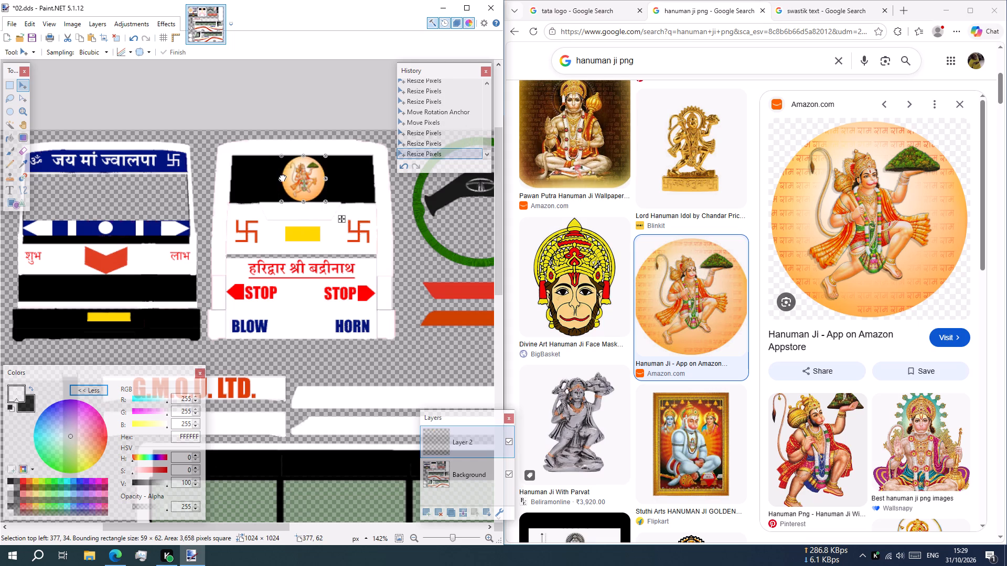
{"action": "left_click", "coordinate": [328, 179]}
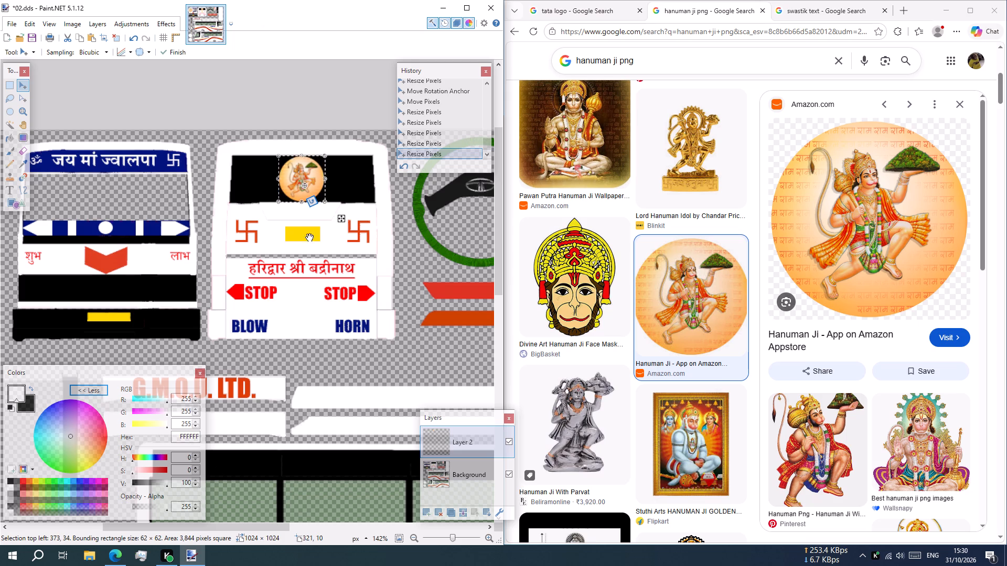
Examine the whole bus texture with the Hanuman picture in place for areas that still need decoration.
{"action": "scroll", "coordinate": [304, 253], "scroll_direction": "down", "scroll_amount": 3}
{"action": "scroll", "coordinate": [238, 228], "scroll_direction": "down", "scroll_amount": 10, "text": "ctrl"}
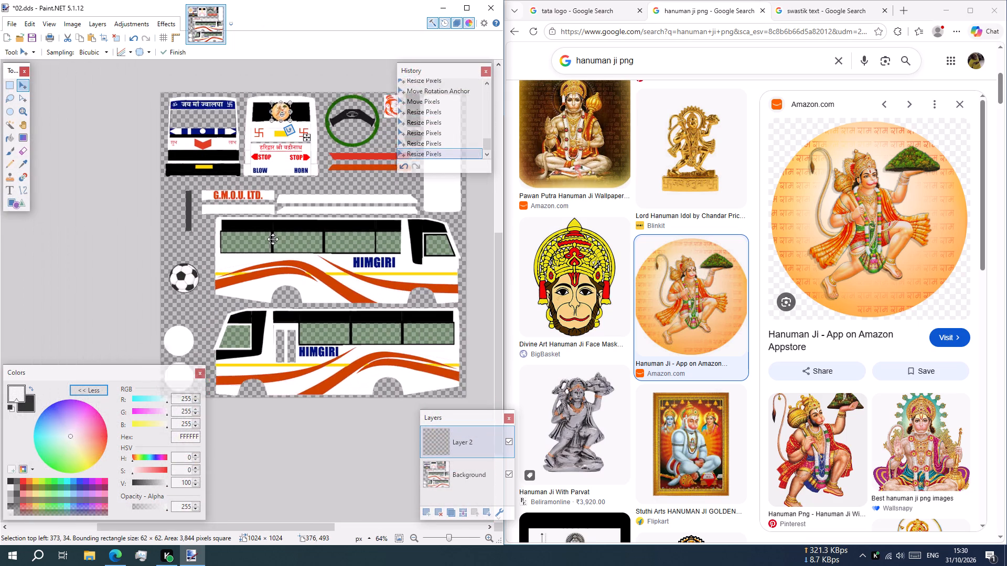
{"action": "scroll", "coordinate": [287, 243], "scroll_direction": "down", "scroll_amount": 2, "text": "shift"}
{"action": "scroll", "coordinate": [266, 244], "scroll_direction": "up", "scroll_amount": 2}
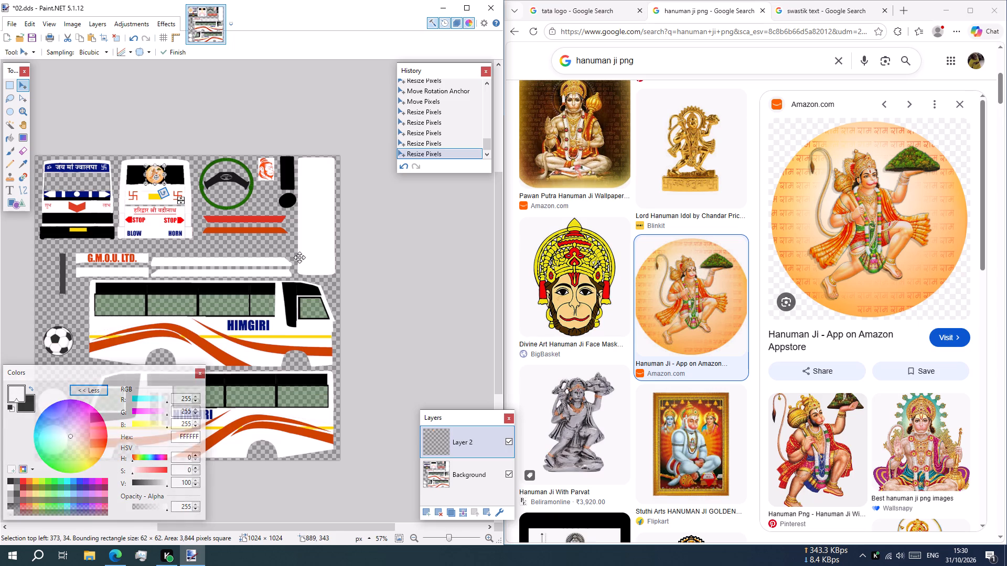
{"action": "scroll", "coordinate": [299, 257], "scroll_direction": "up", "scroll_amount": 1}
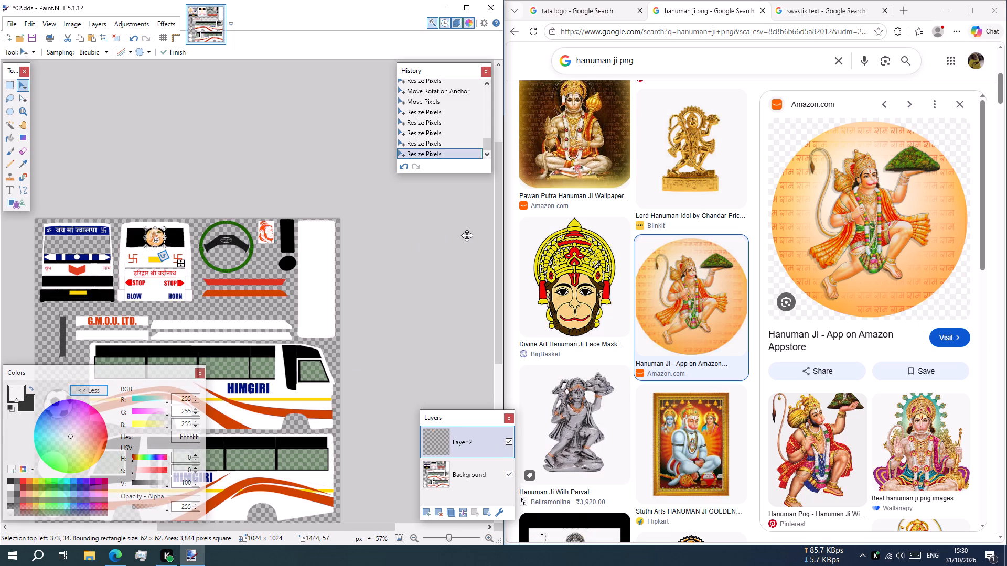
{"action": "scroll", "coordinate": [228, 303], "scroll_direction": "down", "scroll_amount": 1}
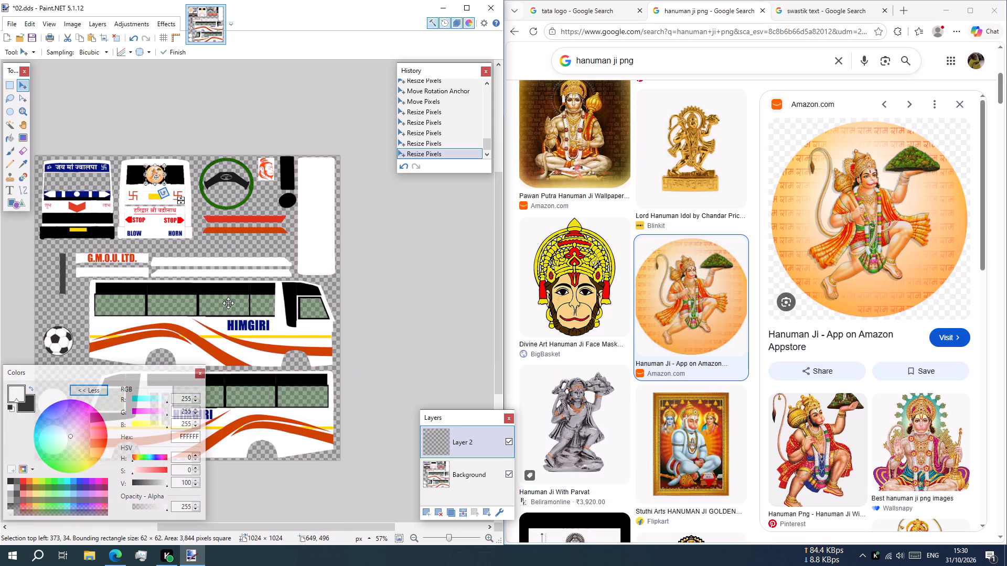
Finish the Hanuman picture's placement and draw a white line about 25 px long along the top edge of the rear bumper end beside BLOW.
{"action": "scroll", "coordinate": [121, 245], "scroll_direction": "up", "scroll_amount": 9, "text": "ctrl"}
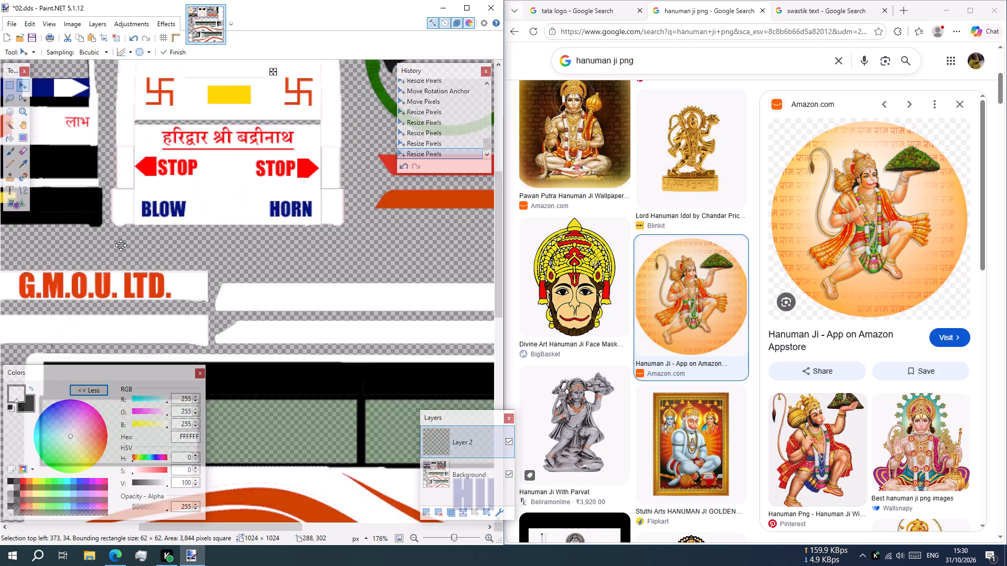
{"action": "scroll", "coordinate": [121, 245], "scroll_direction": "up", "scroll_amount": 8, "text": "ctrl"}
{"action": "scroll", "coordinate": [132, 270], "scroll_direction": "down", "scroll_amount": 2}
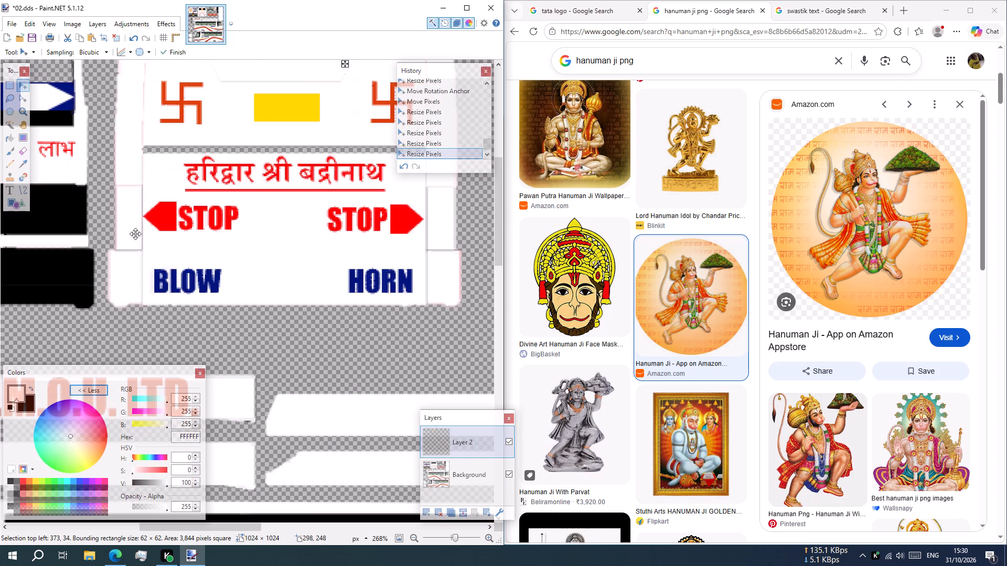
{"action": "left_click", "coordinate": [17, 394]}
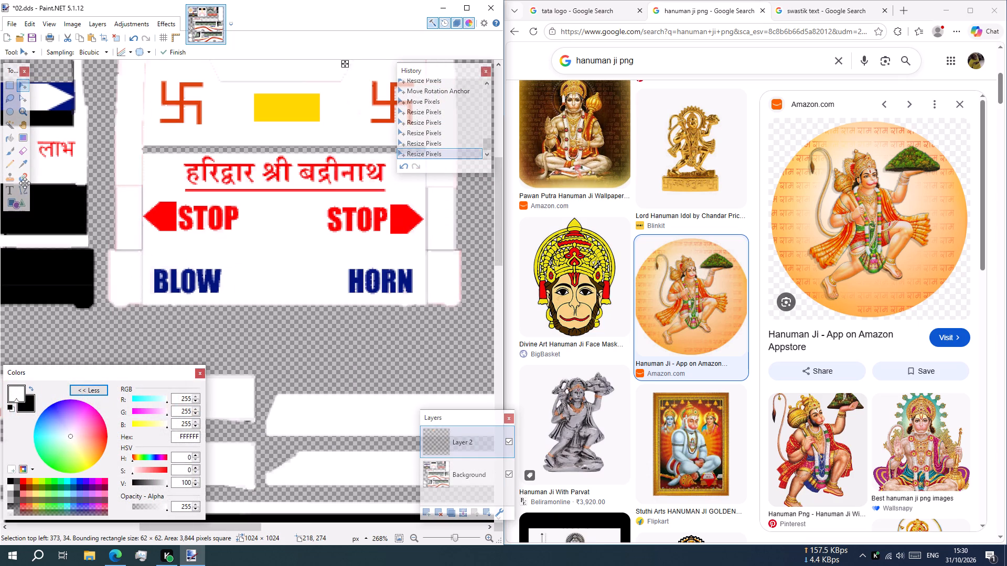
{"action": "left_click", "coordinate": [23, 207]}
{"action": "left_click", "coordinate": [25, 191]}
{"action": "scroll", "coordinate": [118, 295], "scroll_direction": "up", "scroll_amount": 2, "text": "ctrl"}
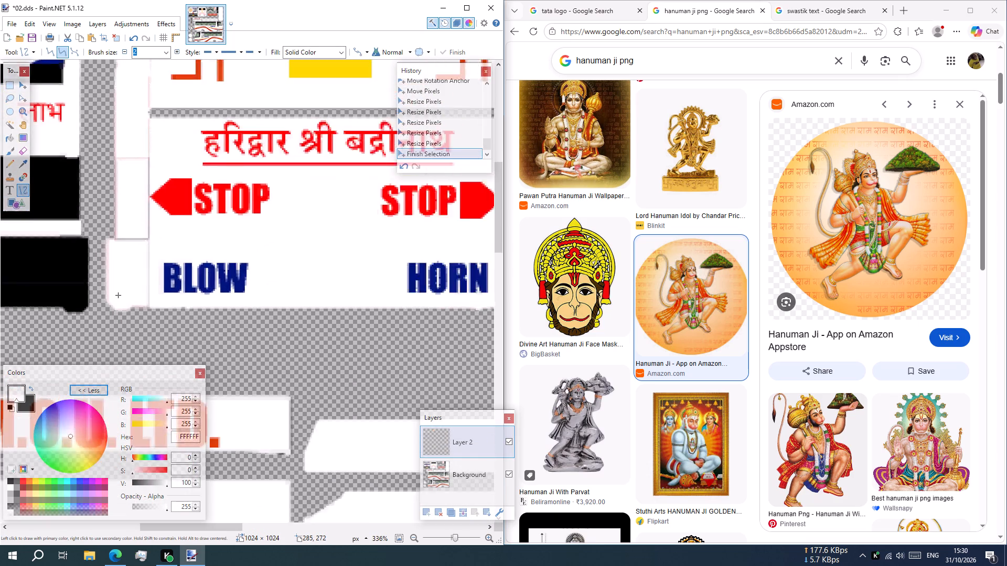
{"action": "scroll", "coordinate": [118, 295], "scroll_direction": "up", "scroll_amount": 4, "text": "ctrl"}
{"action": "scroll", "coordinate": [160, 265], "scroll_direction": "down", "scroll_amount": 1, "text": "ctrl"}
{"action": "scroll", "coordinate": [155, 288], "scroll_direction": "down", "scroll_amount": 1}
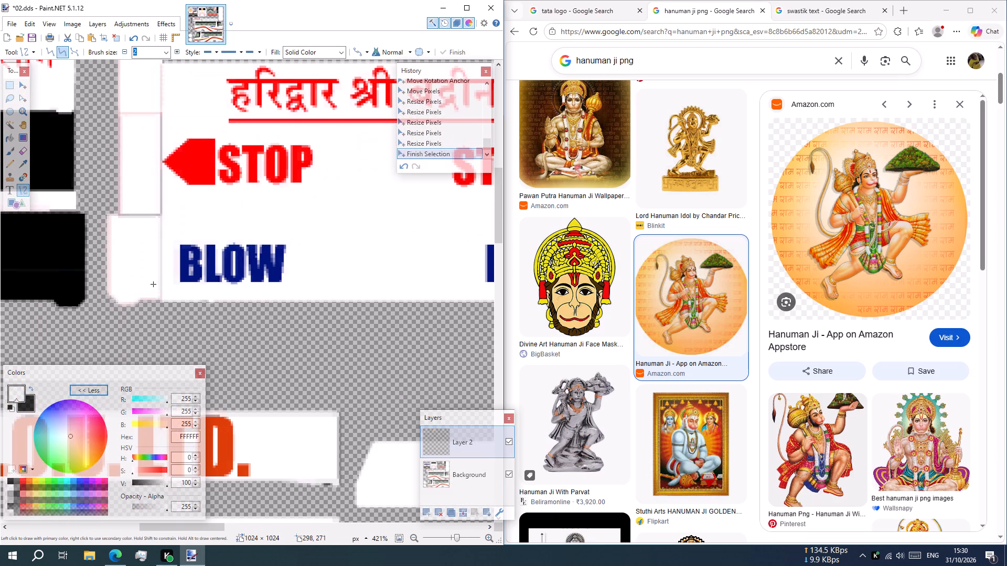
{"action": "left_click_drag", "start_coordinate": [160, 217], "coordinate": [114, 213]}
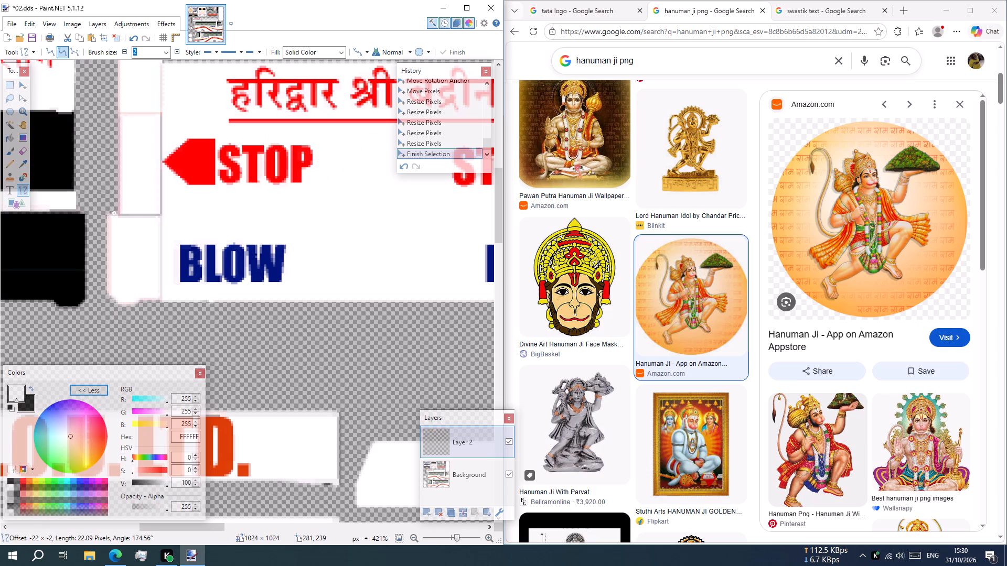
{"action": "left_click_drag", "start_coordinate": [114, 213], "coordinate": [108, 216]}
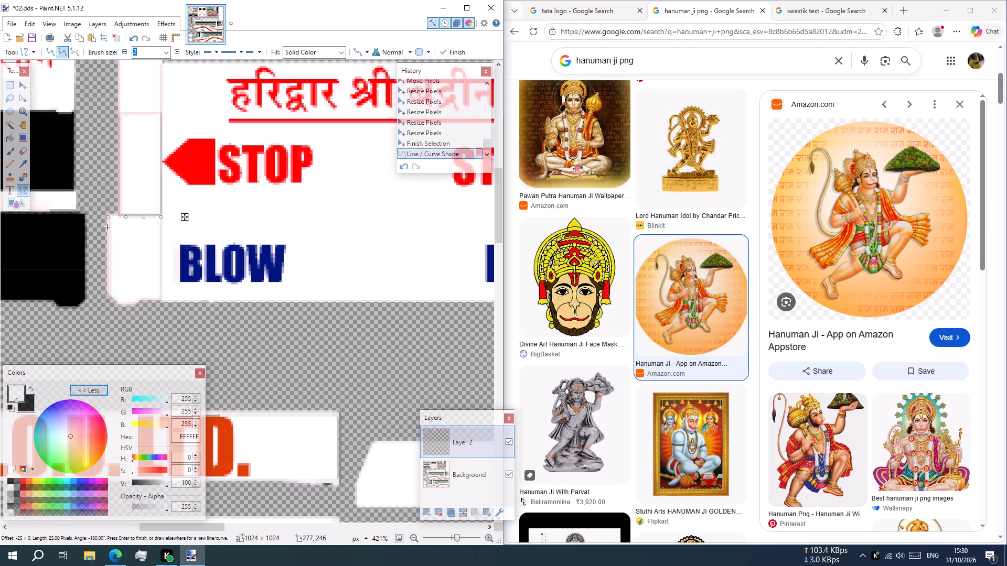
{"action": "left_click", "coordinate": [107, 227]}
Continue the white outline down the bumper end's outer edge, around its lower corner and along its underside.
{"action": "left_click_drag", "start_coordinate": [108, 218], "coordinate": [103, 297]}
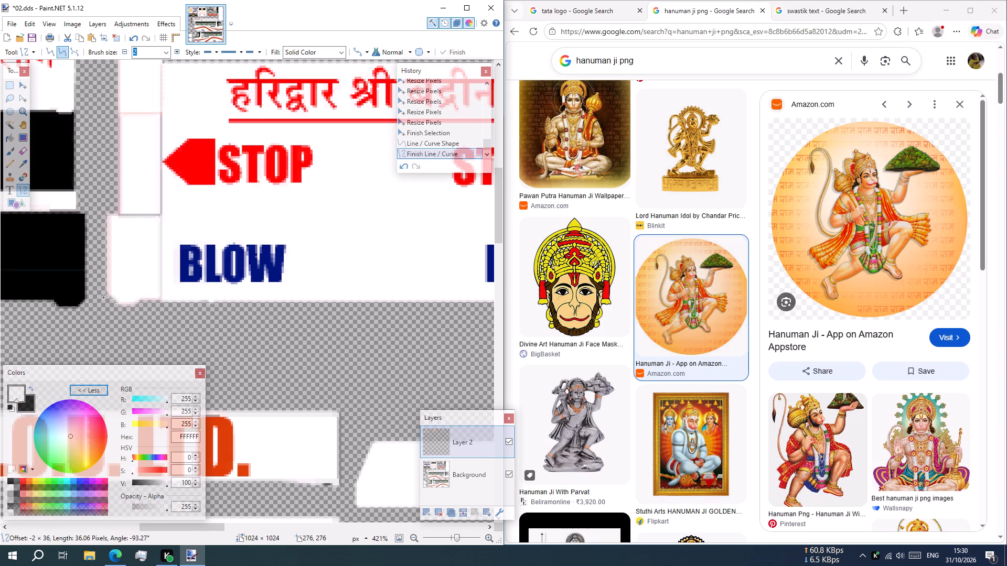
{"action": "left_click_drag", "start_coordinate": [103, 297], "coordinate": [107, 292]}
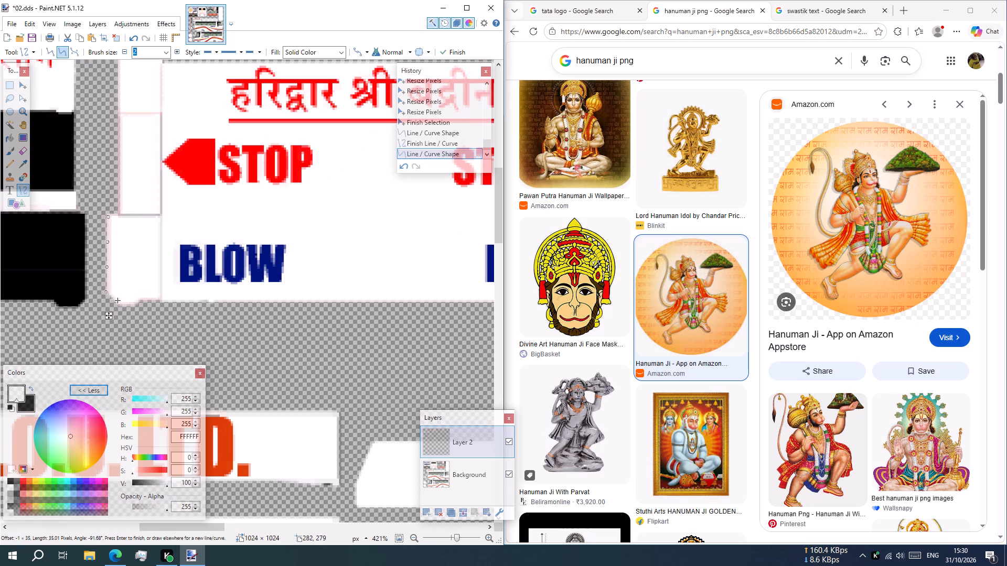
{"action": "left_click", "coordinate": [117, 300]}
{"action": "left_click_drag", "start_coordinate": [107, 290], "coordinate": [118, 304]}
{"action": "left_click", "coordinate": [121, 308]}
{"action": "left_click", "coordinate": [127, 302]}
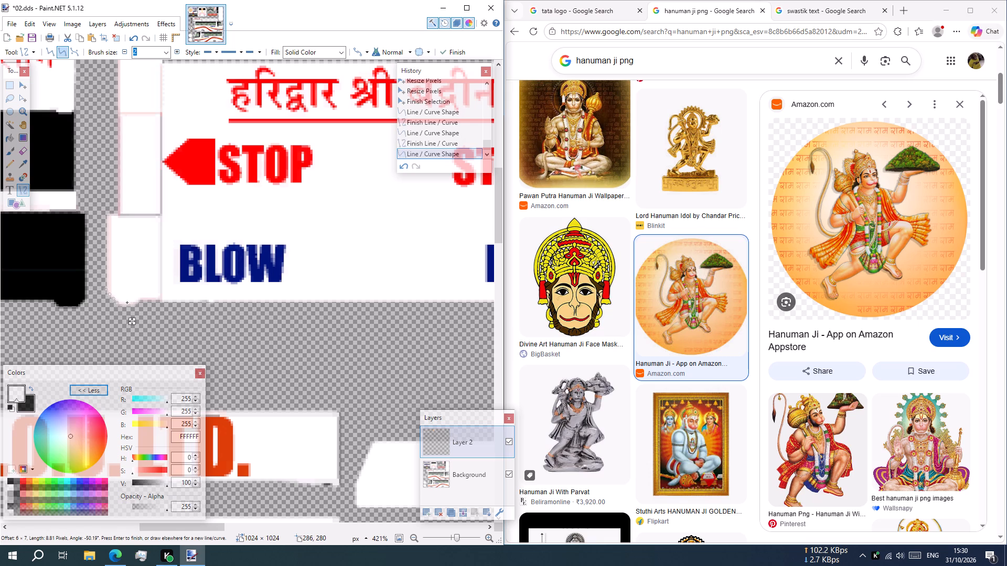
{"action": "left_click_drag", "start_coordinate": [118, 302], "coordinate": [137, 303]}
{"action": "left_click", "coordinate": [140, 291]}
{"action": "left_click_drag", "start_coordinate": [136, 301], "coordinate": [143, 297]}
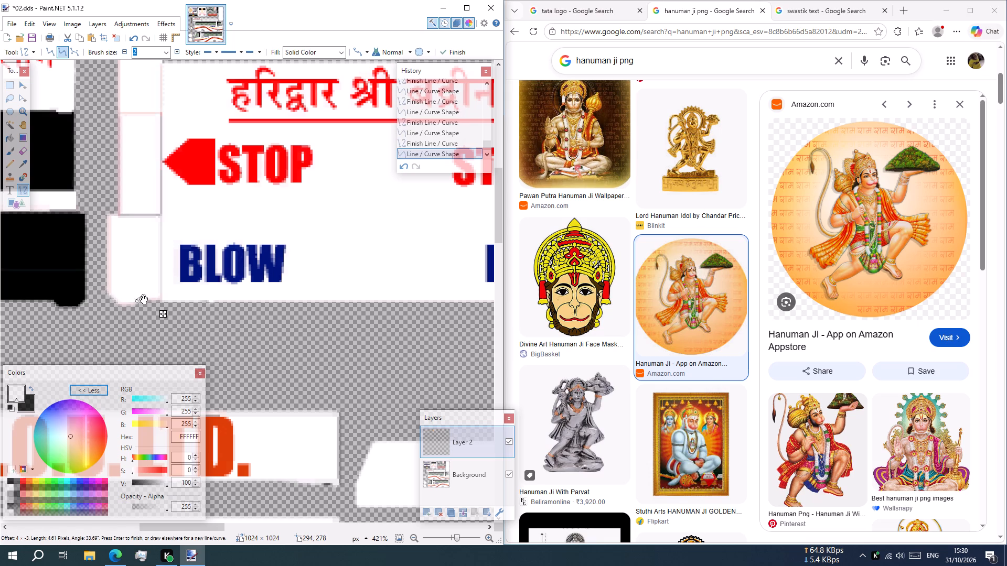
{"action": "left_click", "coordinate": [147, 289]}
{"action": "left_click_drag", "start_coordinate": [142, 296], "coordinate": [160, 299]}
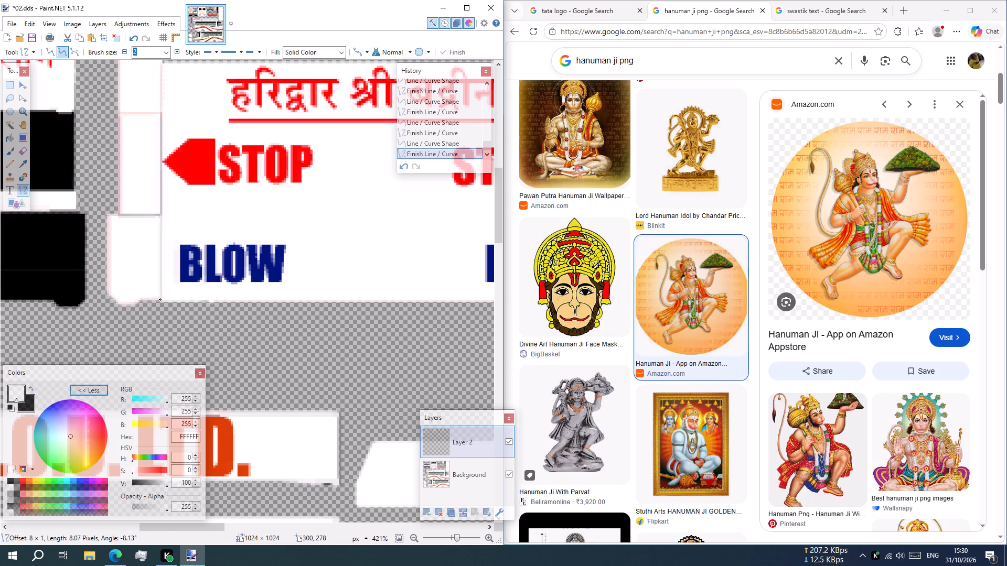
{"action": "left_click_drag", "start_coordinate": [160, 299], "coordinate": [162, 300]}
{"action": "left_click", "coordinate": [151, 279]}
Close the white outline with lines up the bumper end's inner edge and back across its top edge.
{"action": "left_click_drag", "start_coordinate": [160, 300], "coordinate": [160, 243]}
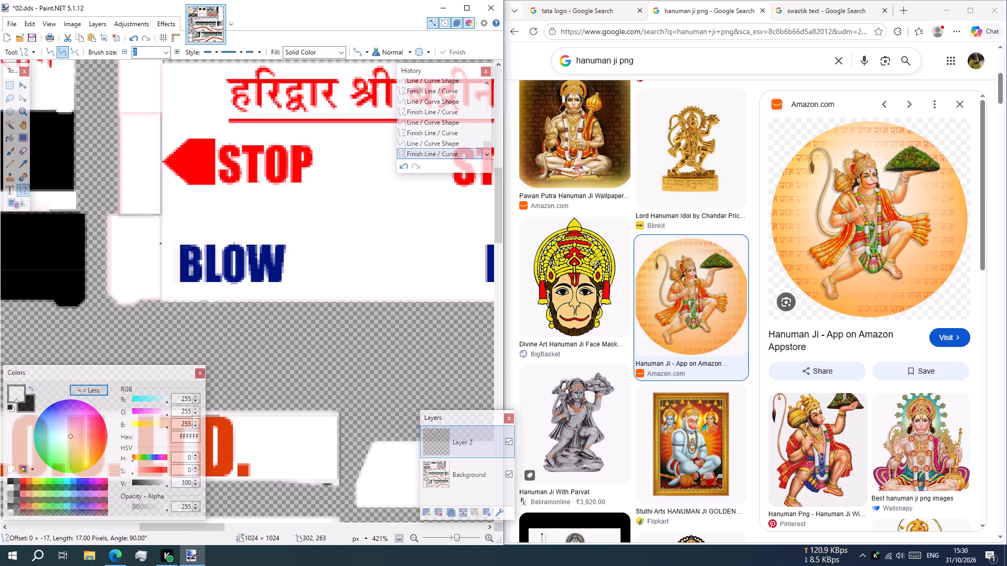
{"action": "left_click_drag", "start_coordinate": [160, 243], "coordinate": [161, 215]}
{"action": "left_click", "coordinate": [146, 226]}
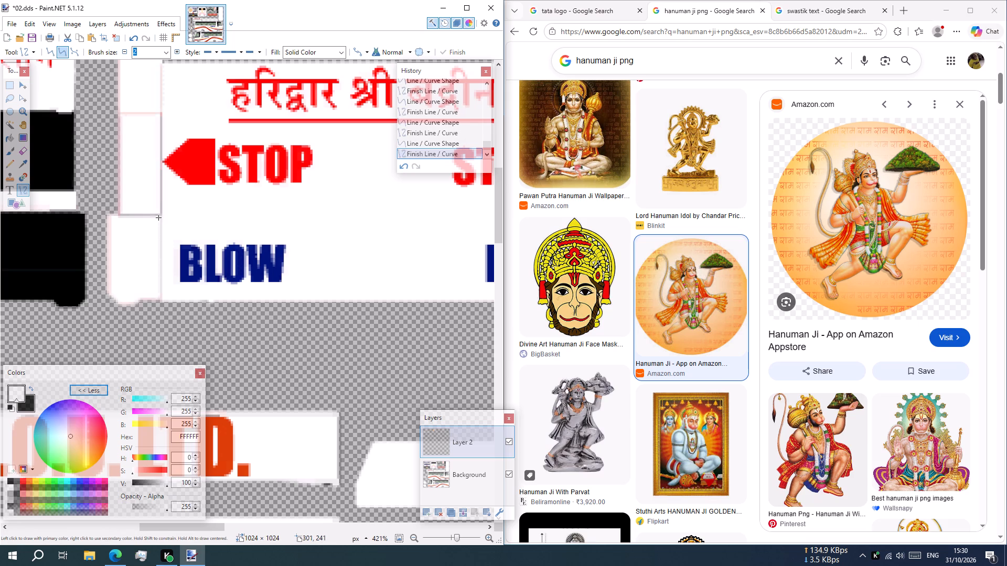
{"action": "left_click_drag", "start_coordinate": [162, 216], "coordinate": [111, 217]}
{"action": "left_click", "coordinate": [128, 233]}
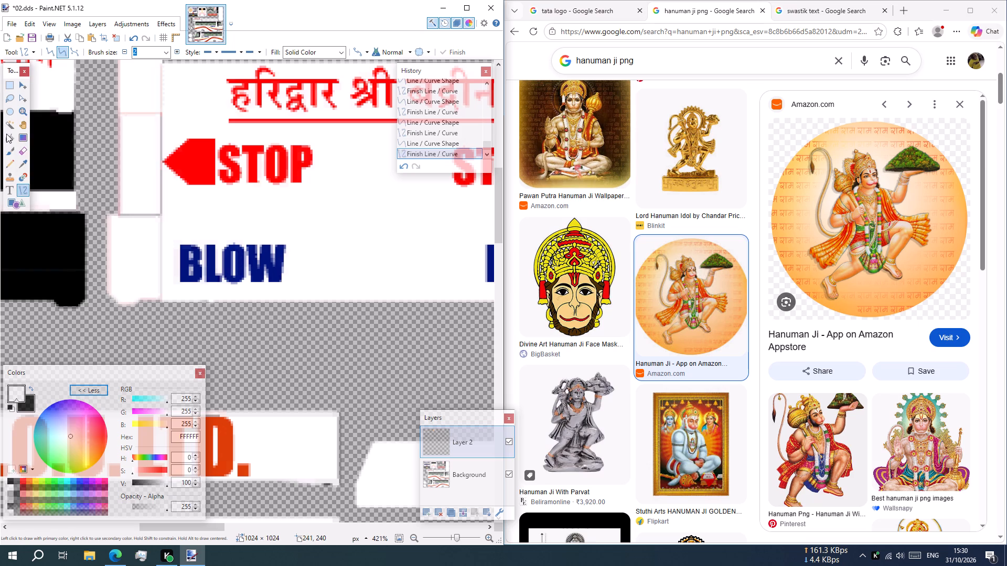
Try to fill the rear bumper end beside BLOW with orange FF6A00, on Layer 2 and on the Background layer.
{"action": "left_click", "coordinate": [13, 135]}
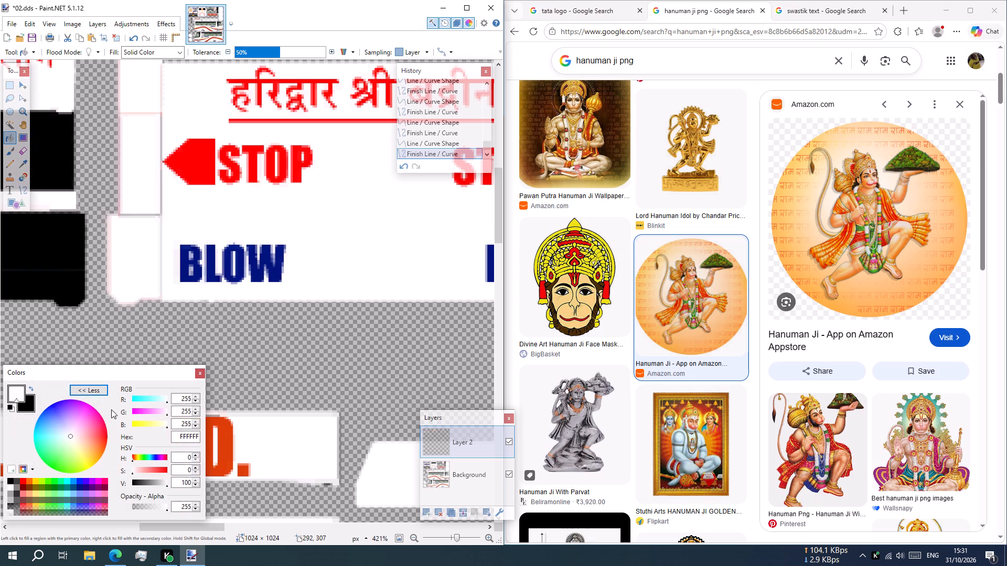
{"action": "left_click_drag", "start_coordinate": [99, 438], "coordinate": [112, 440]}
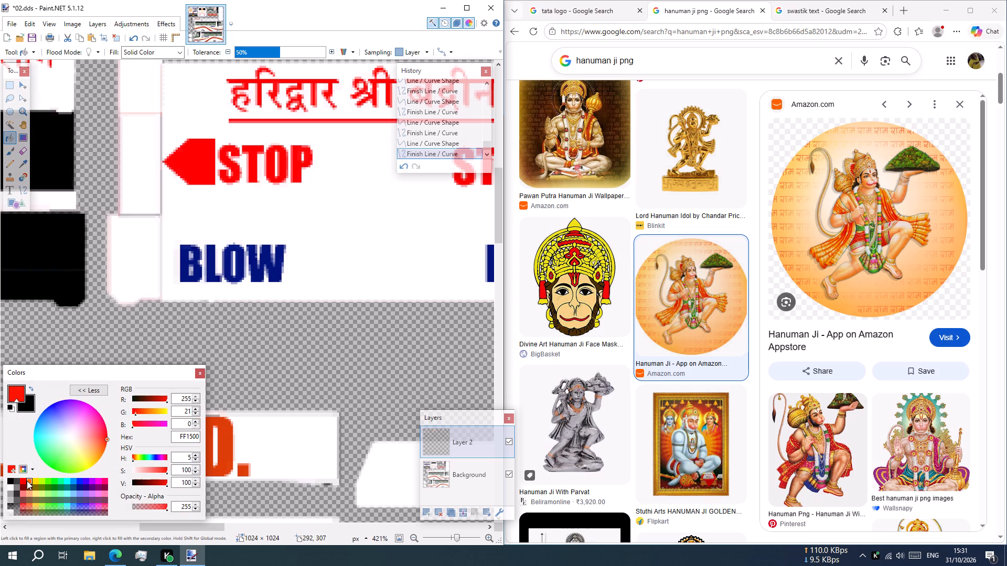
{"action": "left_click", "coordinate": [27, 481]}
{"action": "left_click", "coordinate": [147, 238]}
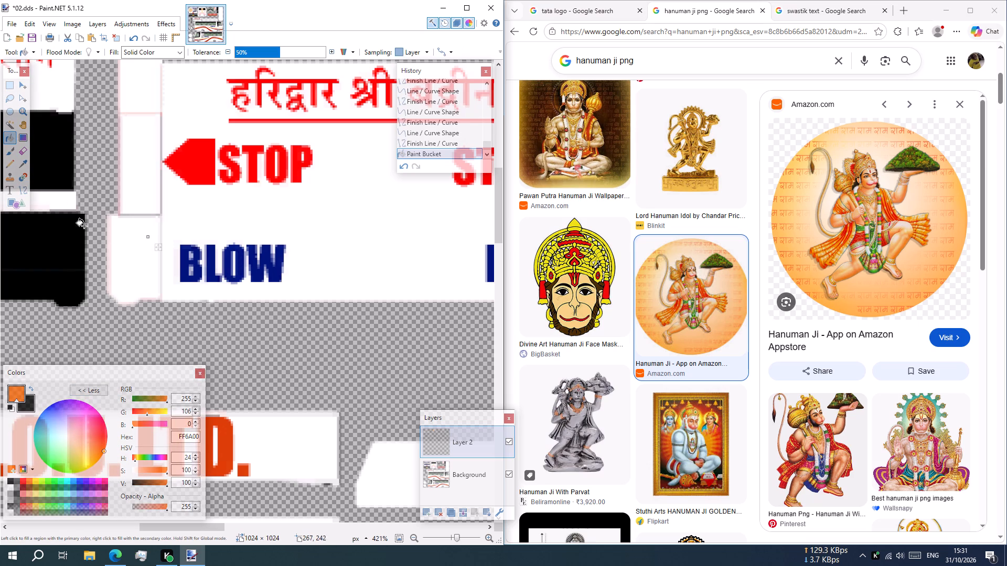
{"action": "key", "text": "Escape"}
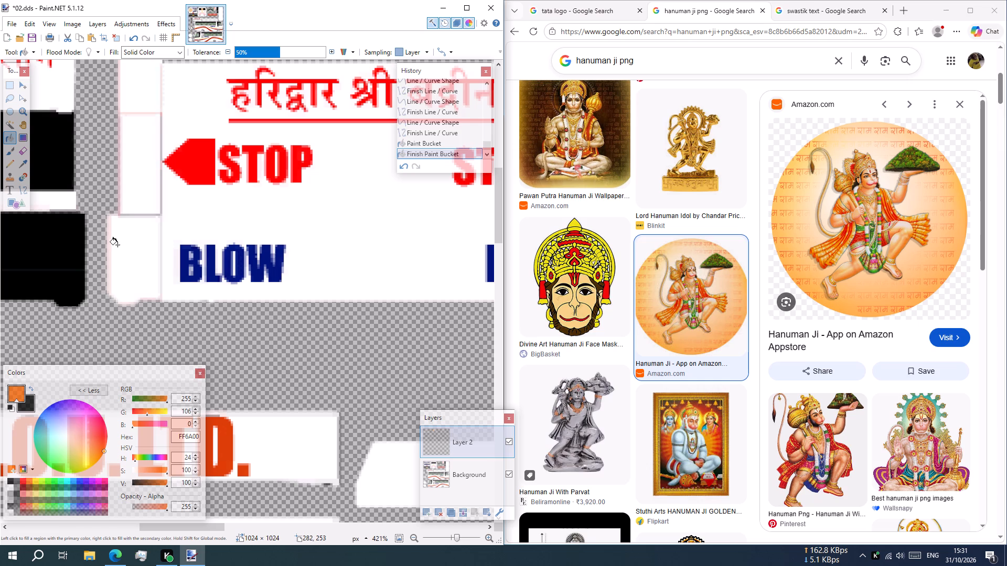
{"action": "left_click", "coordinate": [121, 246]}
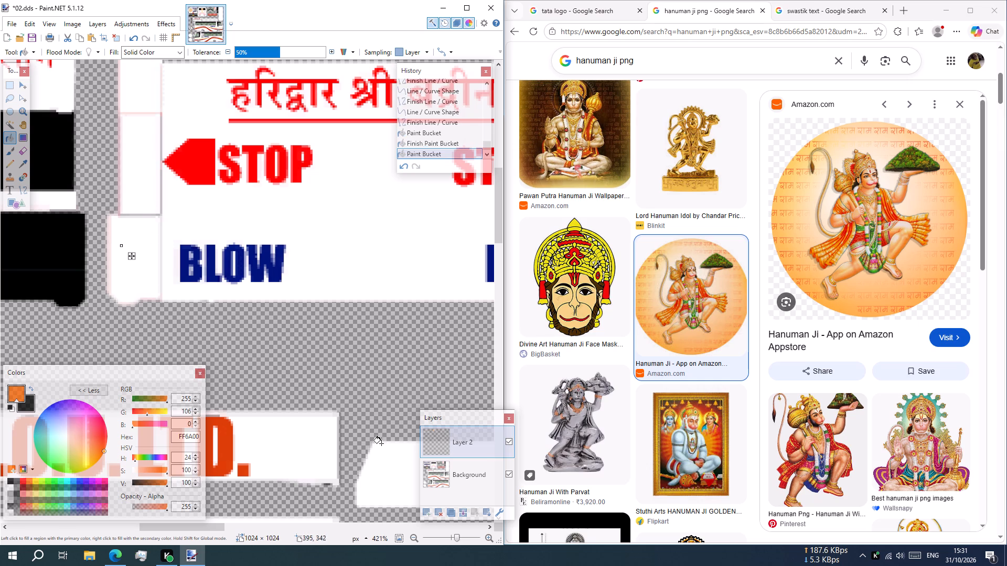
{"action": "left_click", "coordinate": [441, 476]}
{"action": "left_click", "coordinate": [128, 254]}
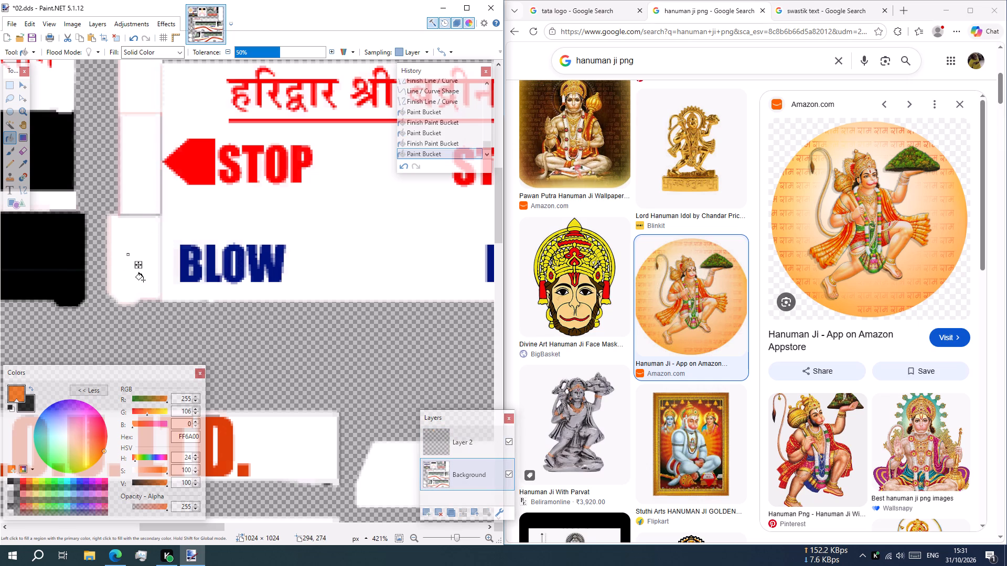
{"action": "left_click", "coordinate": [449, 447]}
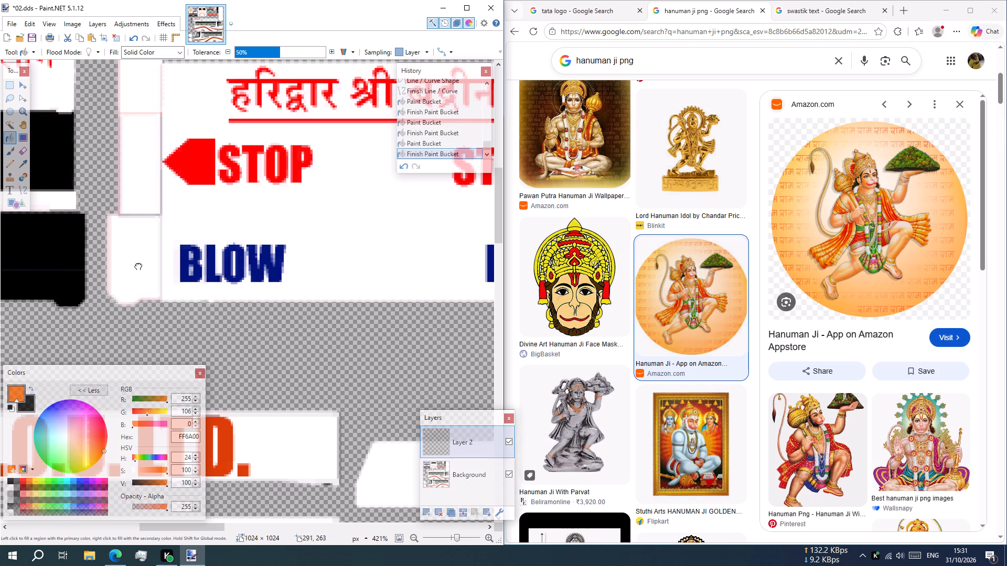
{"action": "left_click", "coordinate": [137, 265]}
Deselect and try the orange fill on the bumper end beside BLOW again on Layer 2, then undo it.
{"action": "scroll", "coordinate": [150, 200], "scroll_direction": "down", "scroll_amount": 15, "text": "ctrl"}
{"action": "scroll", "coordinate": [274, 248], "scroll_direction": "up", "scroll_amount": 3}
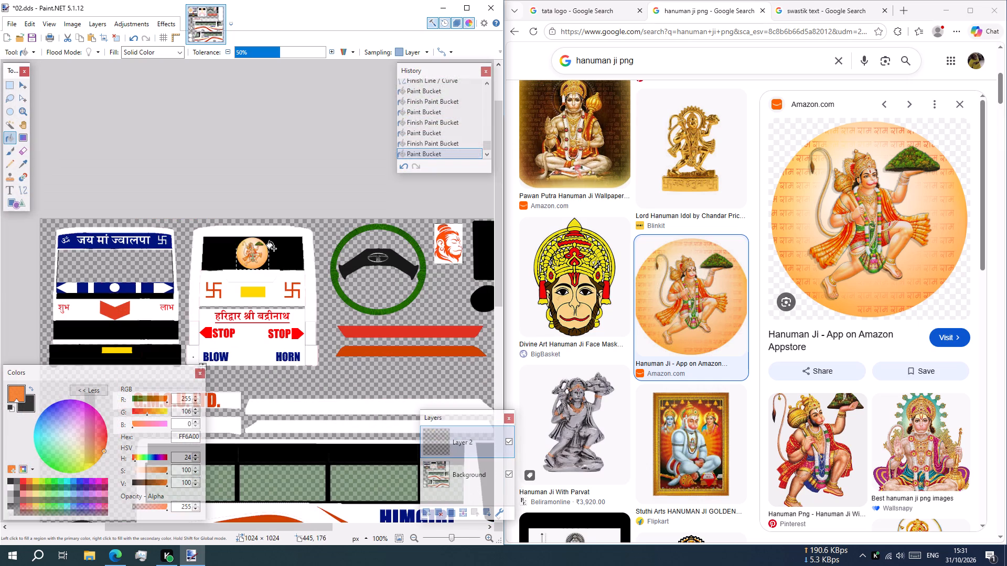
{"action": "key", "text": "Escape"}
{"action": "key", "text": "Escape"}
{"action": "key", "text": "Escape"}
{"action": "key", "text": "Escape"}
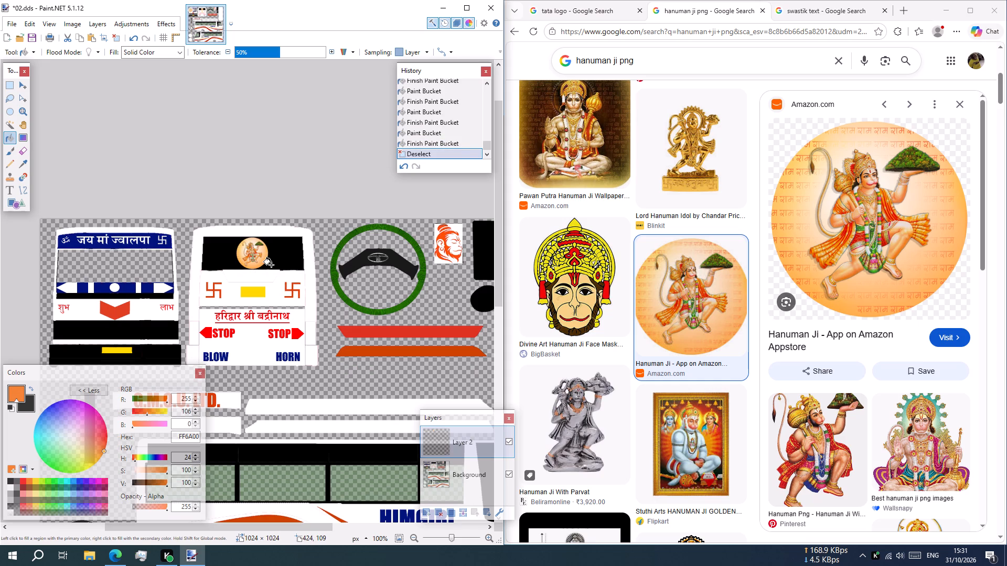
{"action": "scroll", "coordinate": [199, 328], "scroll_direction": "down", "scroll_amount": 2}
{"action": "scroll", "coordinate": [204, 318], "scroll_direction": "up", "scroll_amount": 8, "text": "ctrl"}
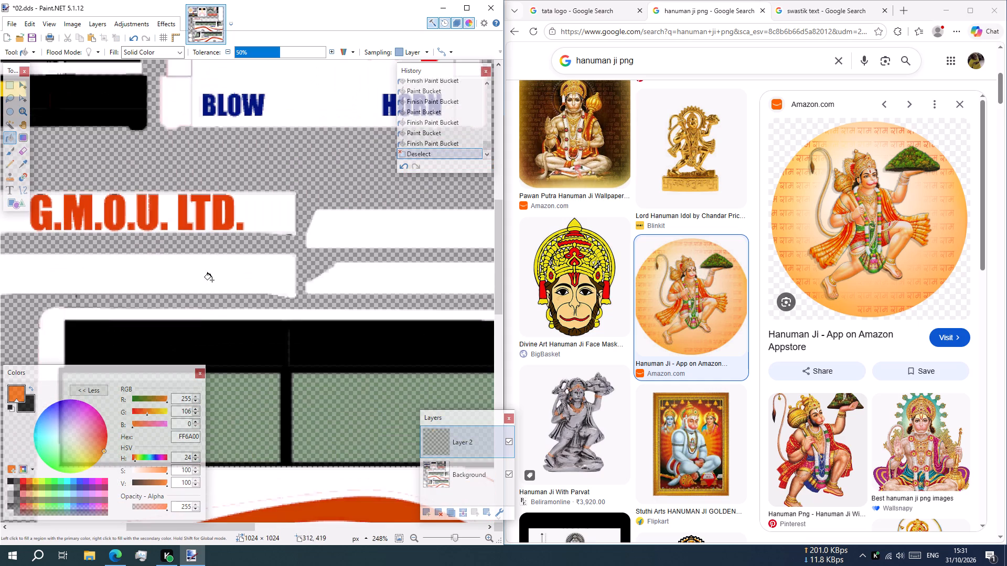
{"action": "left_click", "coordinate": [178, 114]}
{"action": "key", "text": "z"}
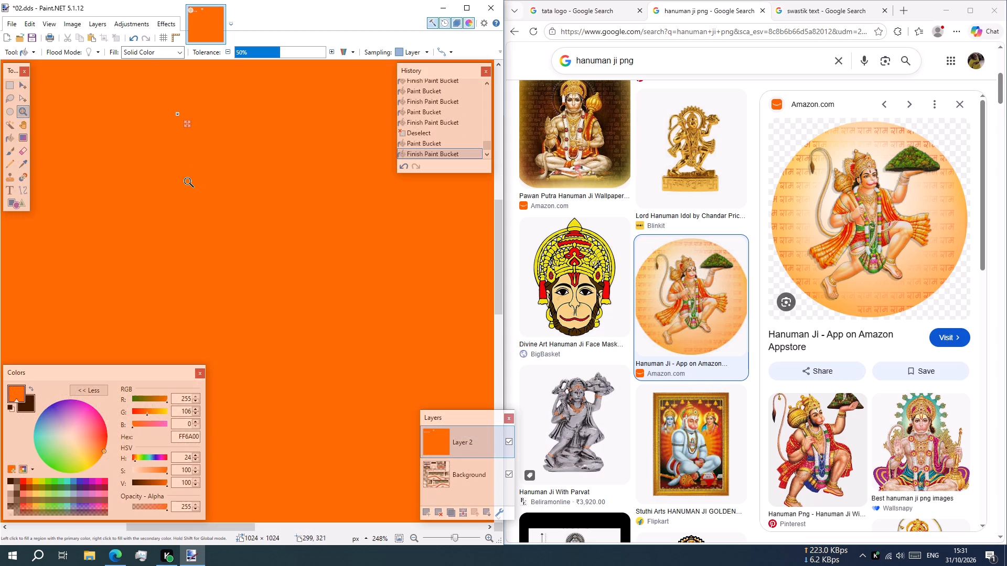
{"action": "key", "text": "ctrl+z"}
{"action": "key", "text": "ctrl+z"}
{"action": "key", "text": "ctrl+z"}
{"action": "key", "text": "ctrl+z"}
Finish the paint bucket fill and clear the selection around the Hanuman picture.
{"action": "scroll", "coordinate": [218, 180], "scroll_direction": "down", "scroll_amount": 1, "text": "ctrl"}
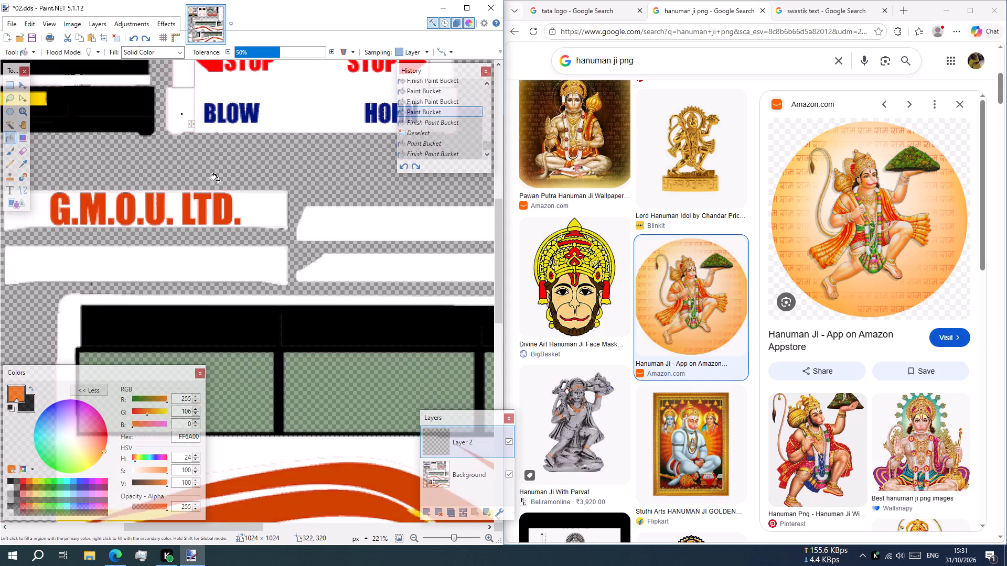
{"action": "scroll", "coordinate": [218, 180], "scroll_direction": "down", "scroll_amount": 19, "text": "ctrl"}
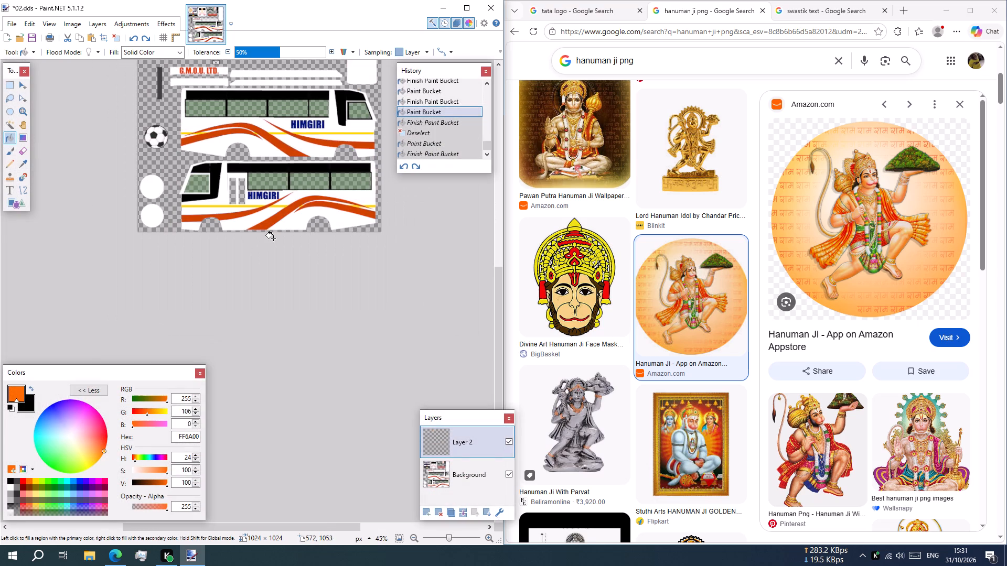
{"action": "scroll", "coordinate": [273, 238], "scroll_direction": "up", "scroll_amount": 3}
{"action": "scroll", "coordinate": [270, 245], "scroll_direction": "up", "scroll_amount": 13, "text": "ctrl"}
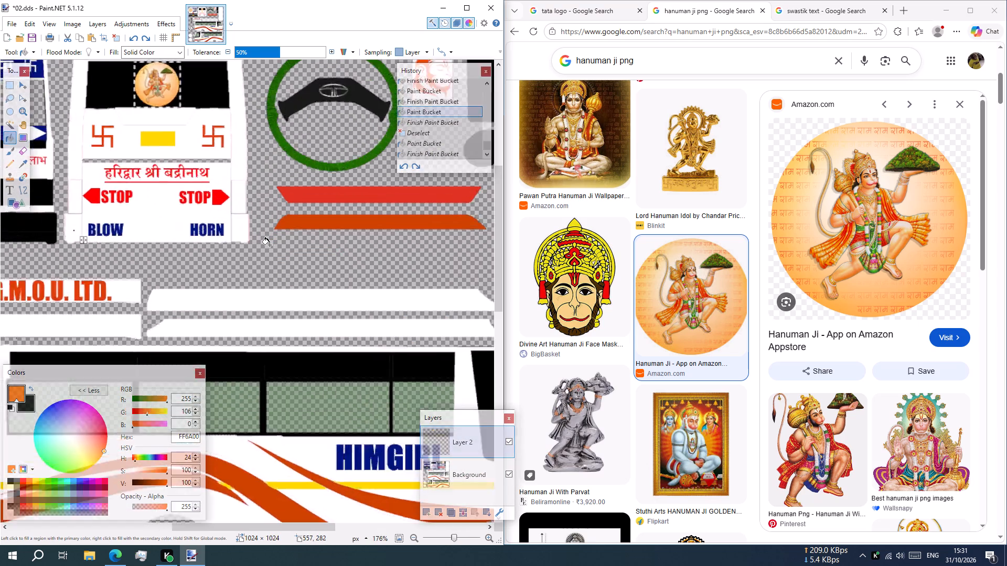
{"action": "scroll", "coordinate": [197, 228], "scroll_direction": "down", "scroll_amount": 2, "text": "shift"}
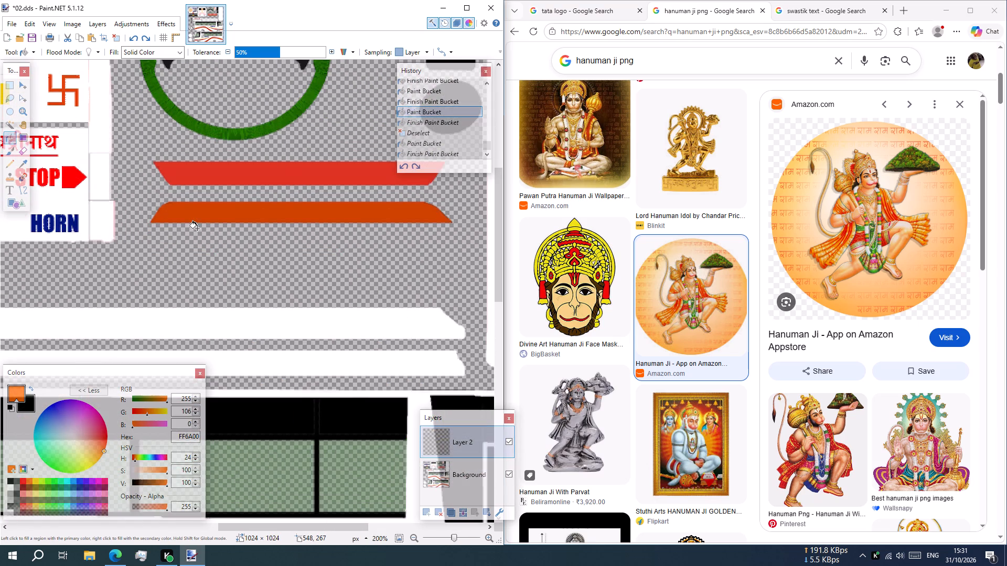
{"action": "scroll", "coordinate": [197, 228], "scroll_direction": "up", "scroll_amount": 4}
{"action": "scroll", "coordinate": [295, 134], "scroll_direction": "down", "scroll_amount": 11, "text": "ctrl"}
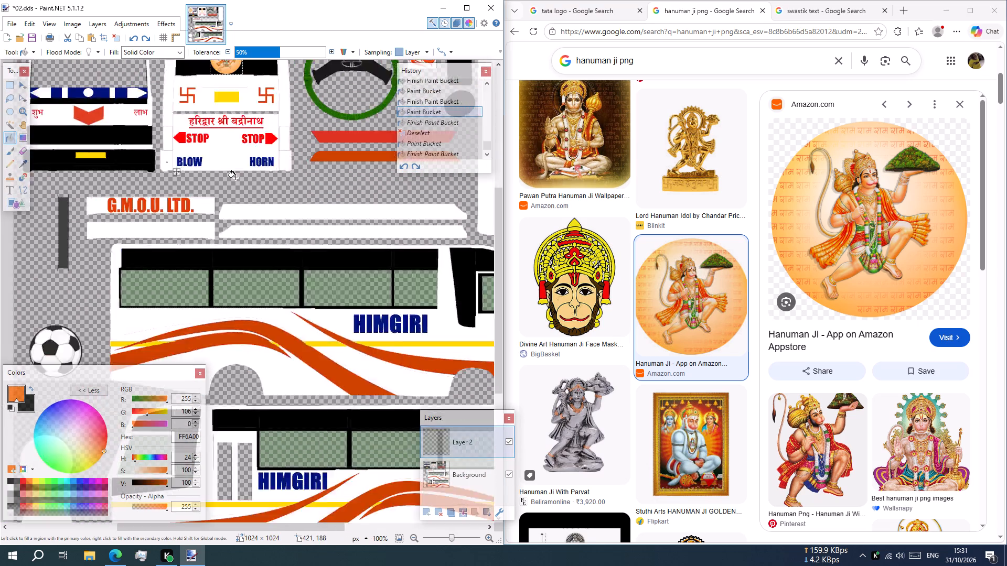
{"action": "scroll", "coordinate": [242, 186], "scroll_direction": "down", "scroll_amount": 1, "text": "ctrl"}
{"action": "key", "text": "Escape"}
{"action": "key", "text": "Escape"}
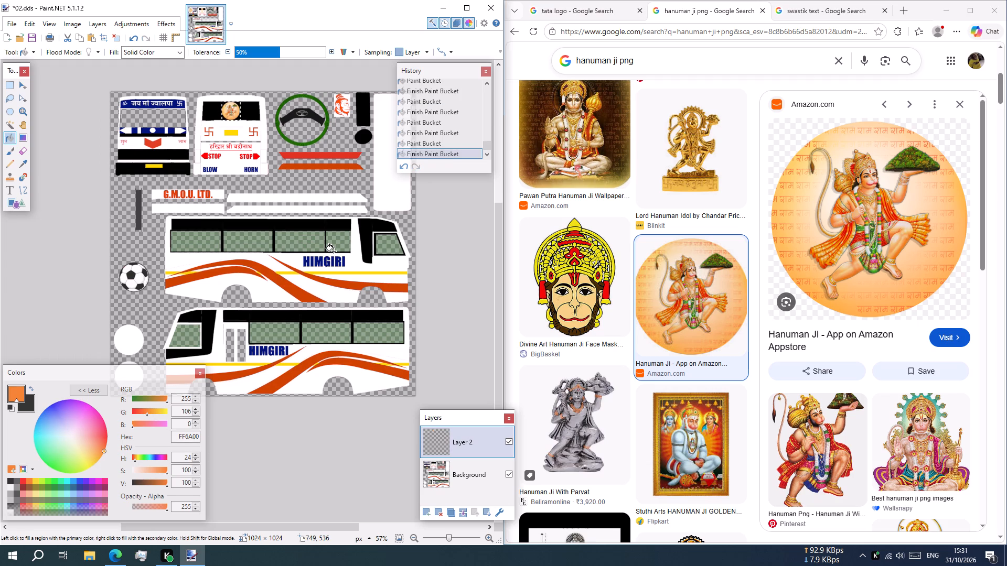
Examine the bus side panels and the front for the next area to decorate.
{"action": "scroll", "coordinate": [262, 273], "scroll_direction": "down", "scroll_amount": 1}
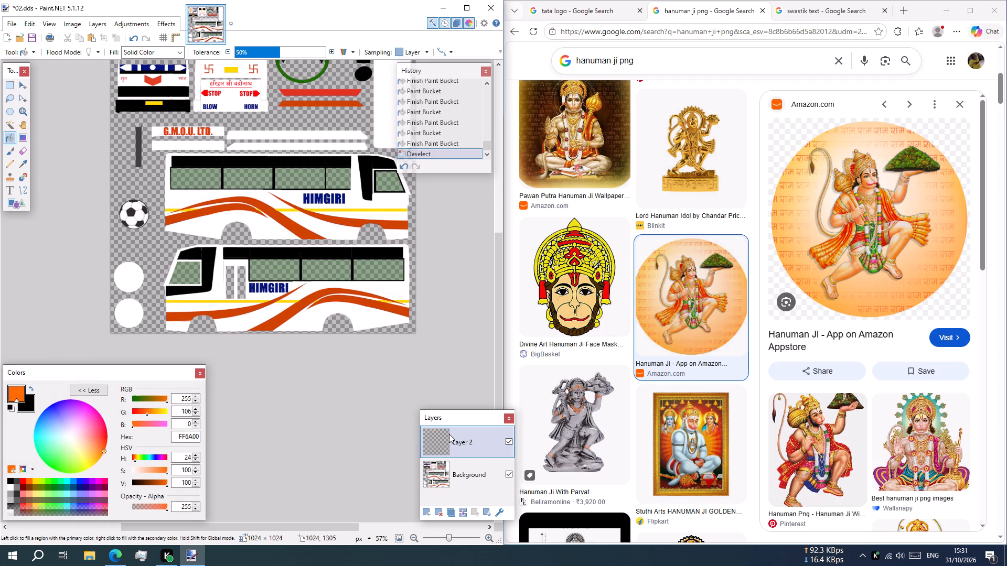
{"action": "scroll", "coordinate": [206, 317], "scroll_direction": "up", "scroll_amount": 3, "text": "ctrl"}
{"action": "scroll", "coordinate": [206, 317], "scroll_direction": "down", "scroll_amount": 1, "text": "ctrl"}
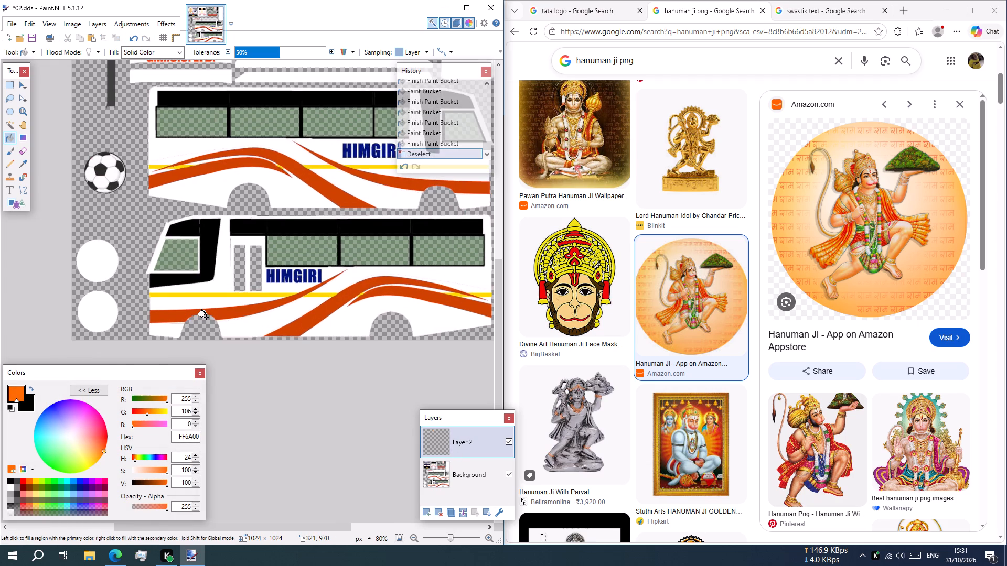
{"action": "scroll", "coordinate": [206, 317], "scroll_direction": "down", "scroll_amount": 1, "text": "ctrl"}
{"action": "scroll", "coordinate": [197, 299], "scroll_direction": "up", "scroll_amount": 2}
{"action": "scroll", "coordinate": [132, 245], "scroll_direction": "up", "scroll_amount": 8, "text": "ctrl"}
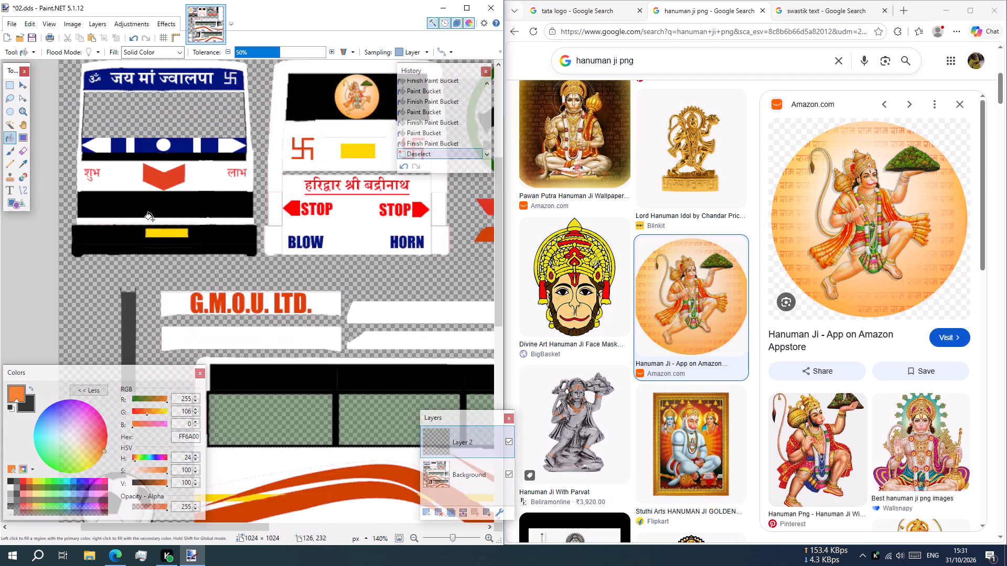
Add the text UK on the front's yellow number plate in black Franklin Gothic Medium, size 5.
{"action": "scroll", "coordinate": [153, 220], "scroll_direction": "up", "scroll_amount": 11, "text": "ctrl"}
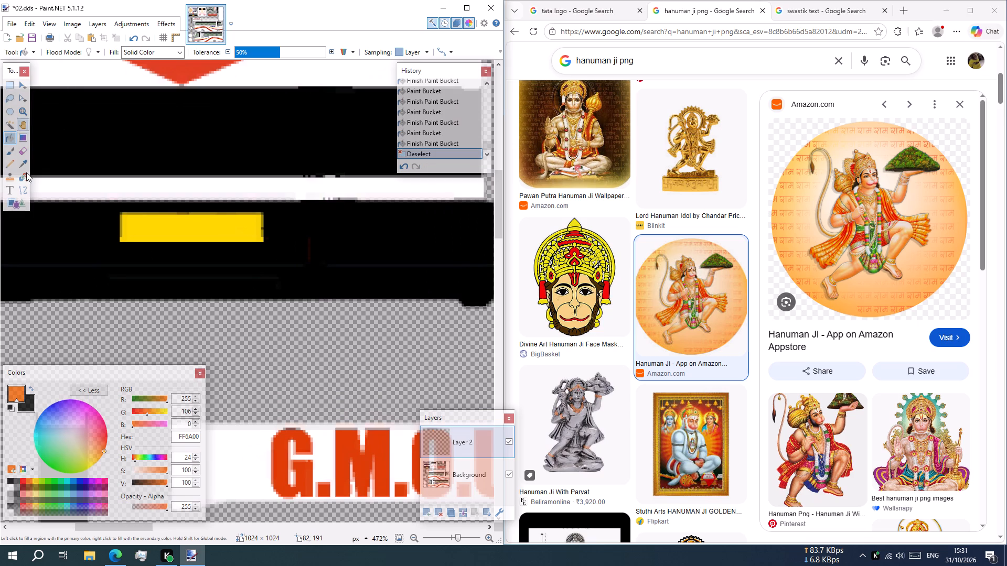
{"action": "left_click", "coordinate": [10, 185]}
{"action": "left_click", "coordinate": [31, 387]}
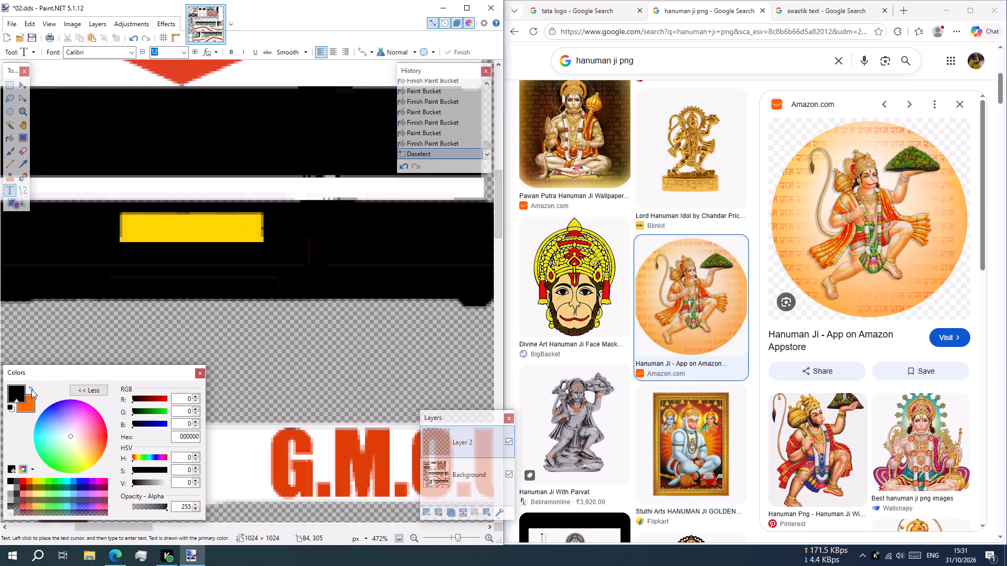
{"action": "left_click", "coordinate": [864, 559]}
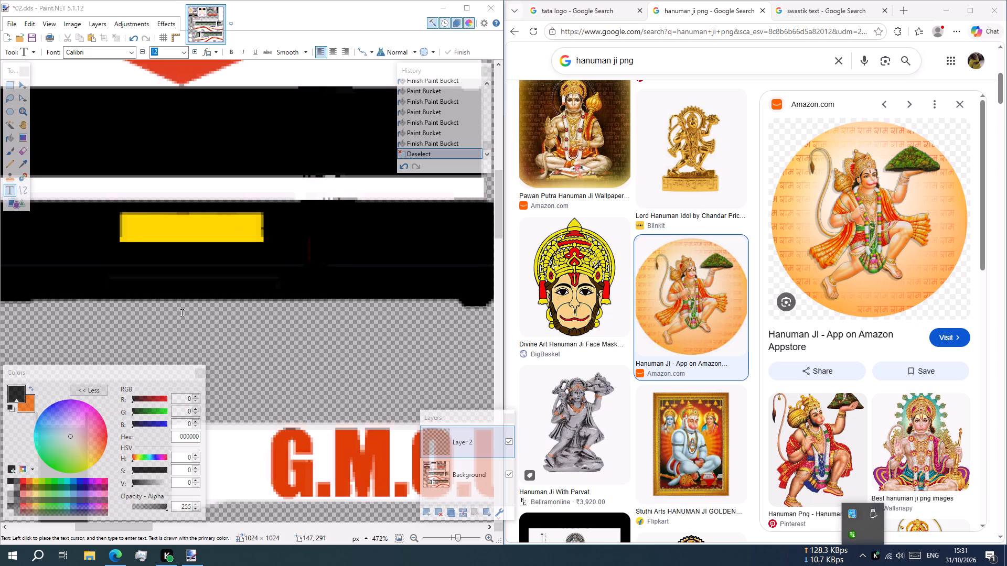
{"action": "left_click", "coordinate": [123, 224]}
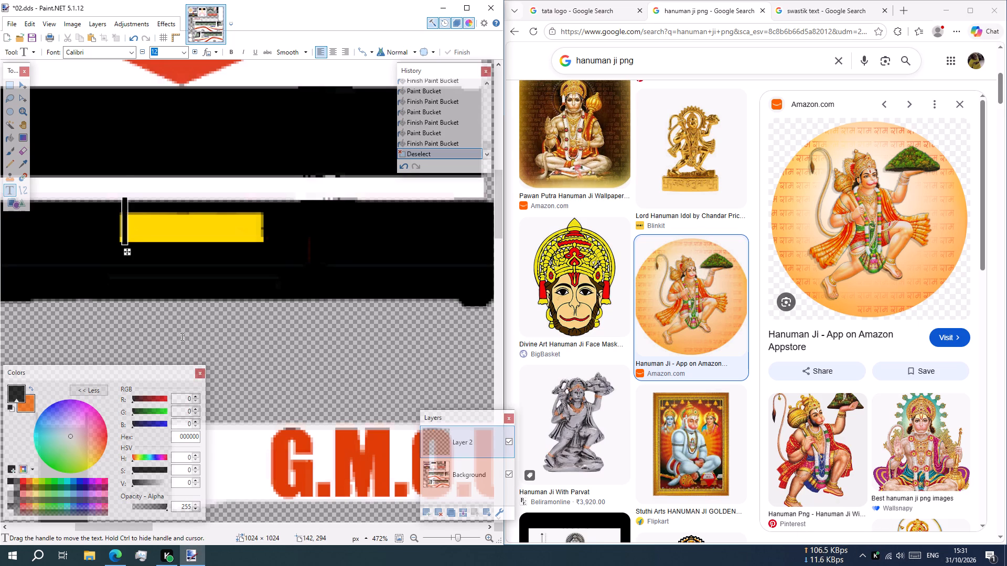
{"action": "left_click", "coordinate": [131, 55]}
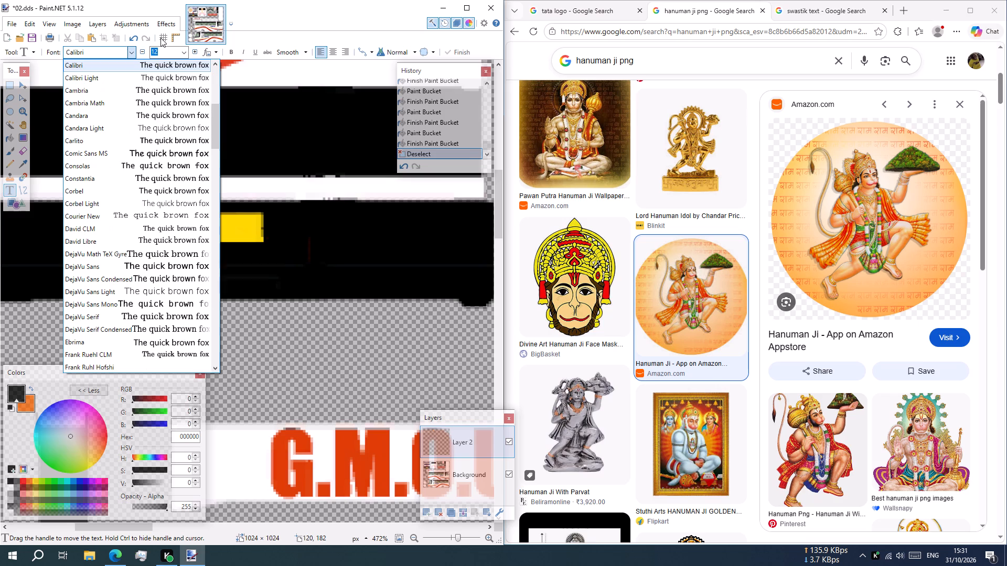
{"action": "scroll", "coordinate": [166, 259], "scroll_direction": "down", "scroll_amount": 2}
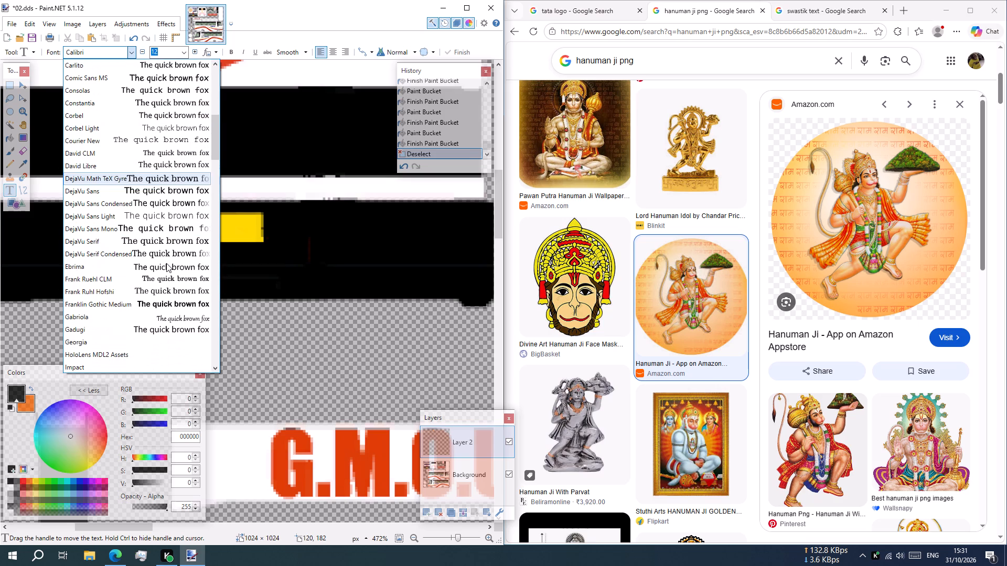
{"action": "left_click", "coordinate": [169, 305]}
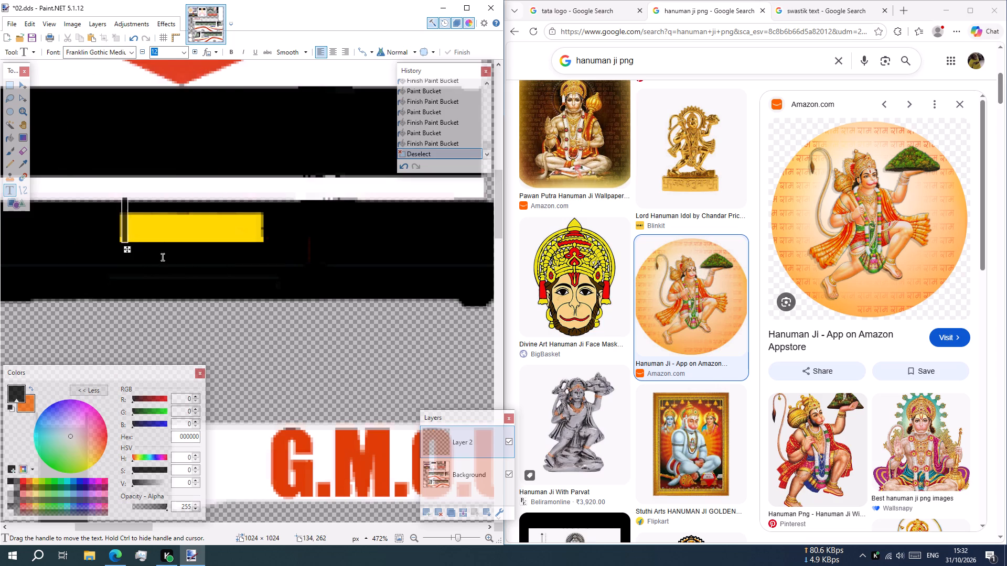
{"action": "triple_click", "coordinate": [144, 52]}
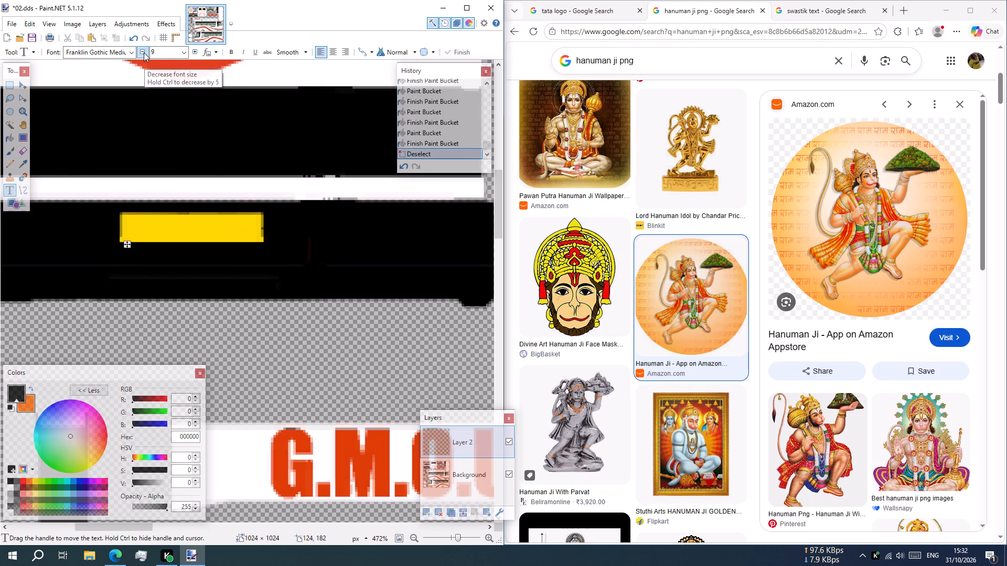
{"action": "triple_click", "coordinate": [144, 52]}
{"action": "left_click", "coordinate": [144, 52]}
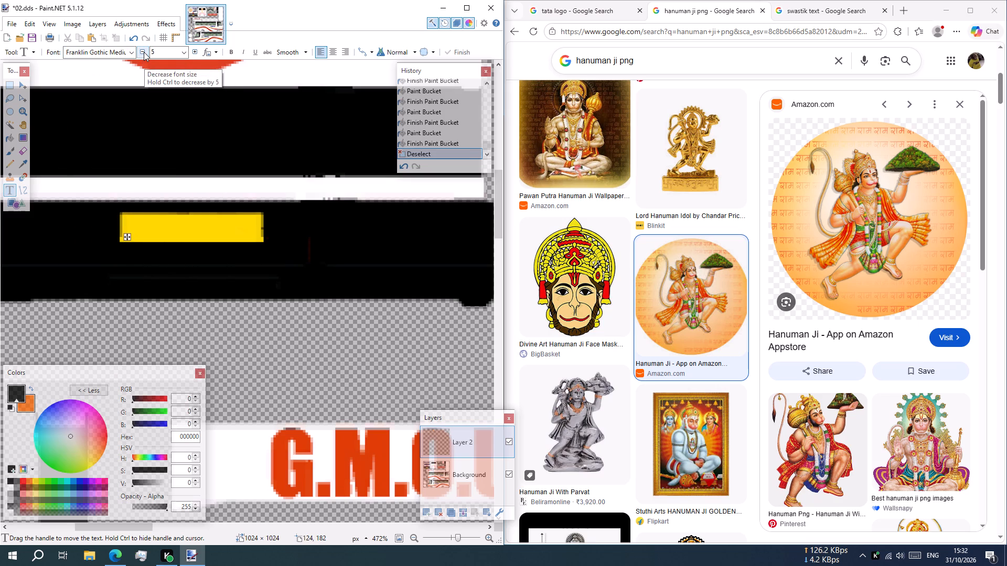
{"action": "type", "text": "UK"}
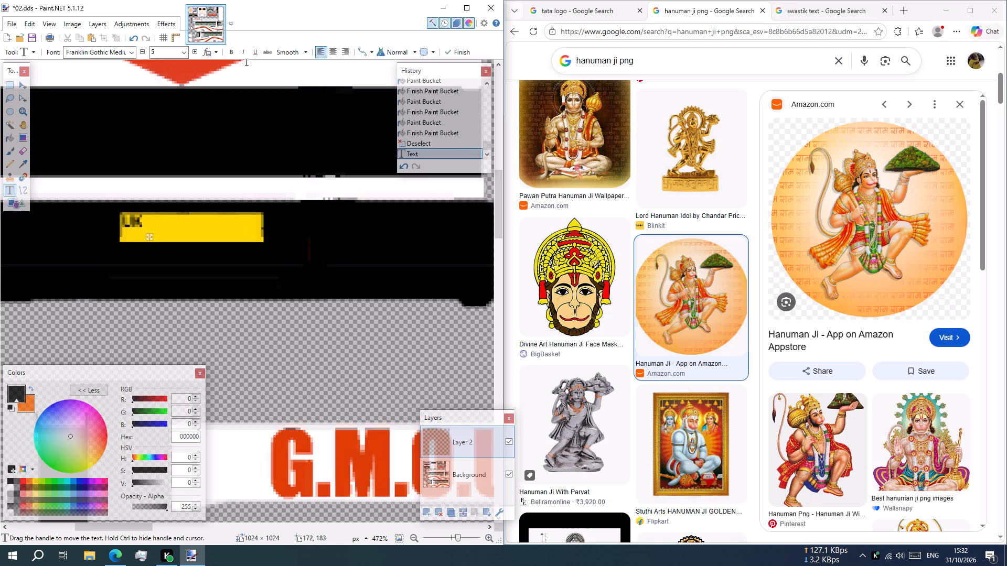
Make the number plate text bold and set its size to 11.
{"action": "left_click", "coordinate": [233, 52]}
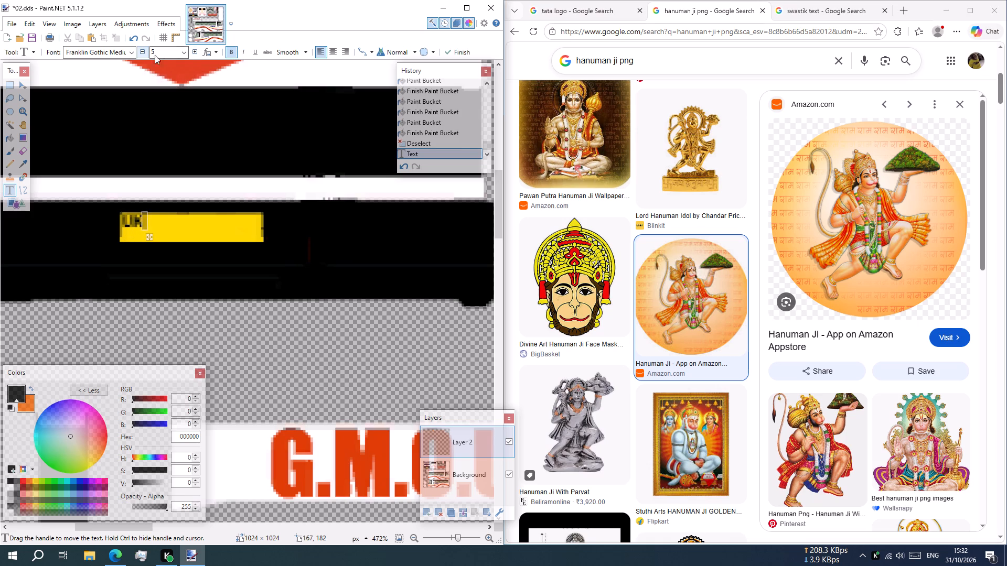
{"action": "triple_click", "coordinate": [192, 52]}
{"action": "triple_click", "coordinate": [192, 52]}
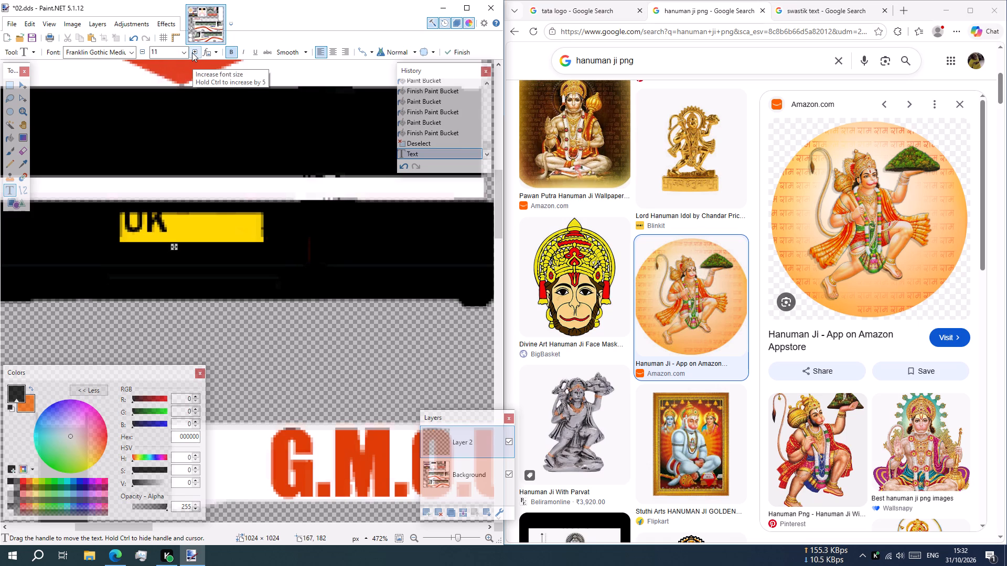
{"action": "left_click", "coordinate": [192, 52]}
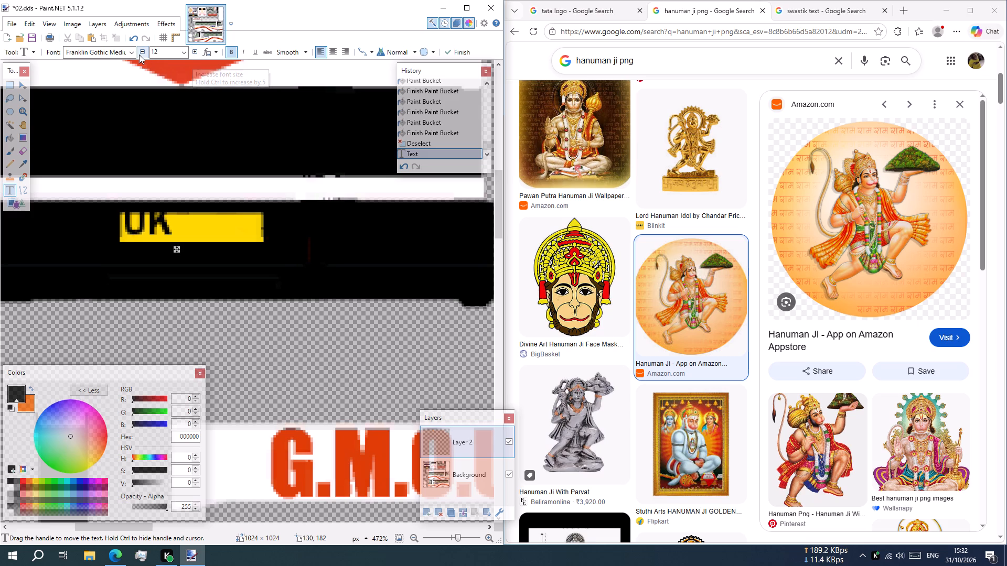
{"action": "left_click", "coordinate": [139, 55]}
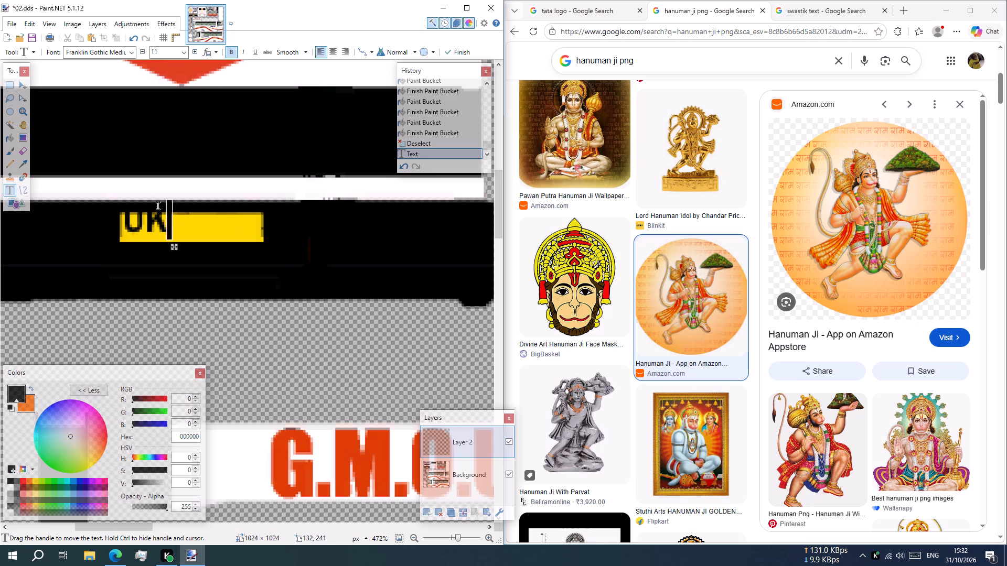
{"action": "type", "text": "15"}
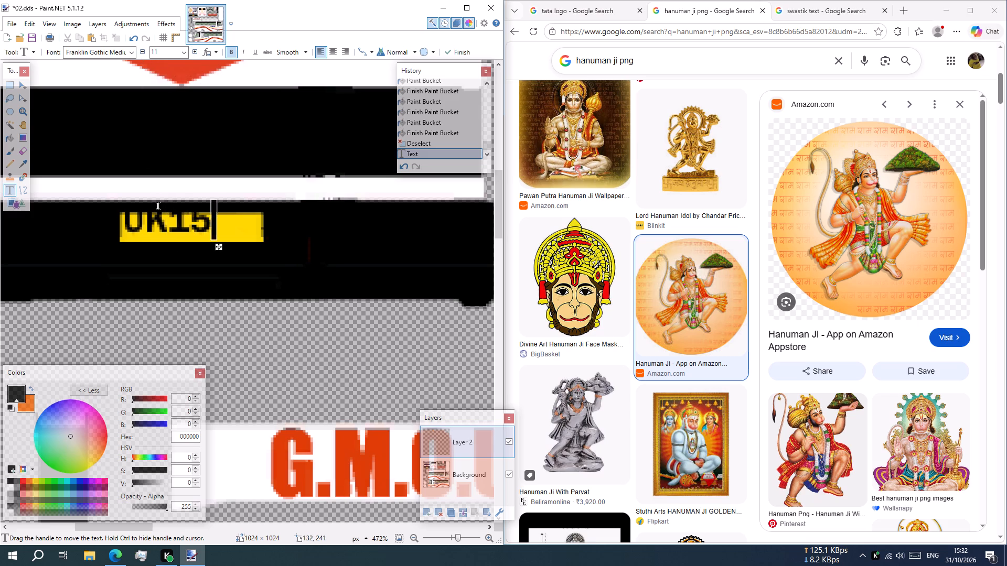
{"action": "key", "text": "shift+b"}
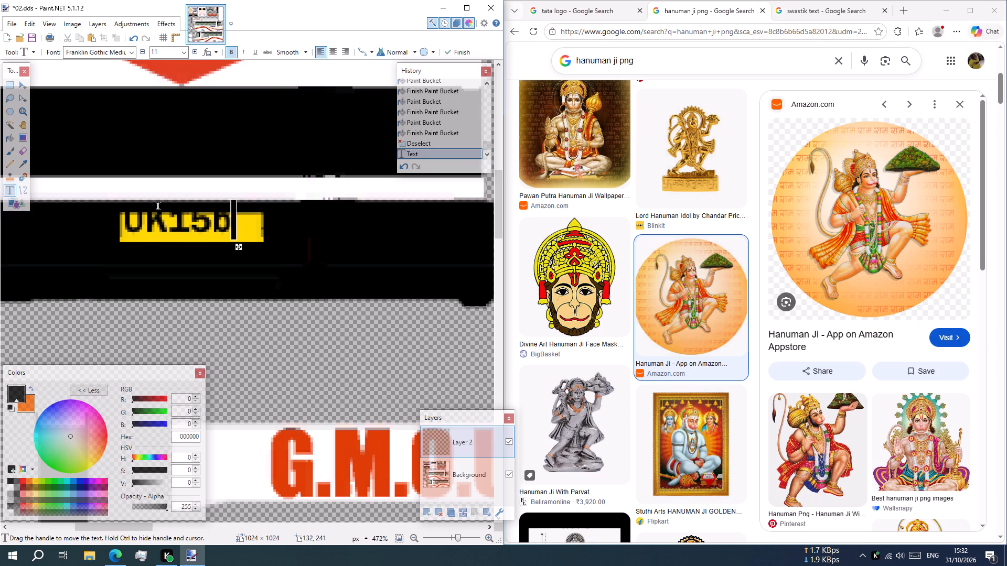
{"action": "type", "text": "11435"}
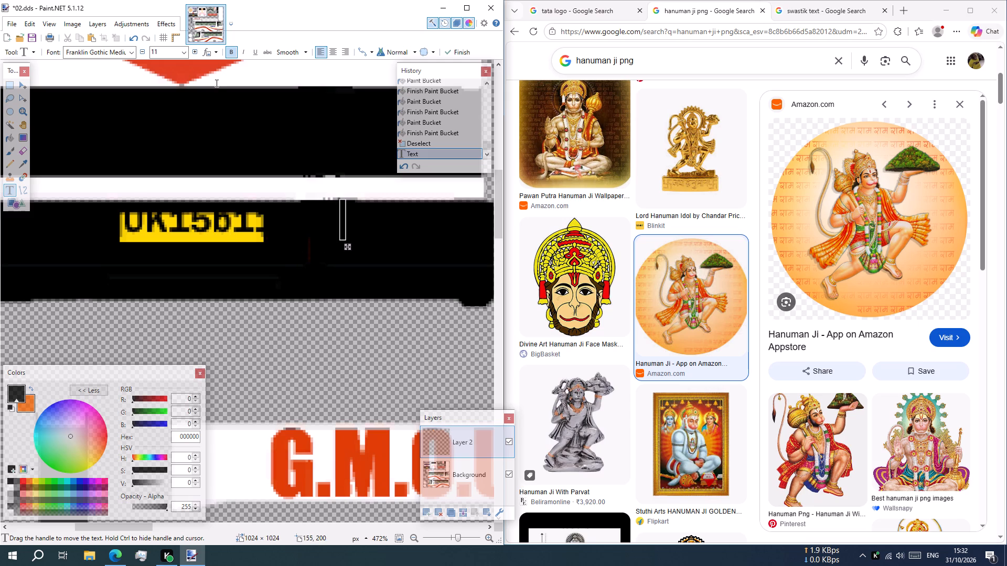
Set the front number plate text's size to 7 and move it down to sit within the yellow plate.
{"action": "double_click", "coordinate": [141, 50]}
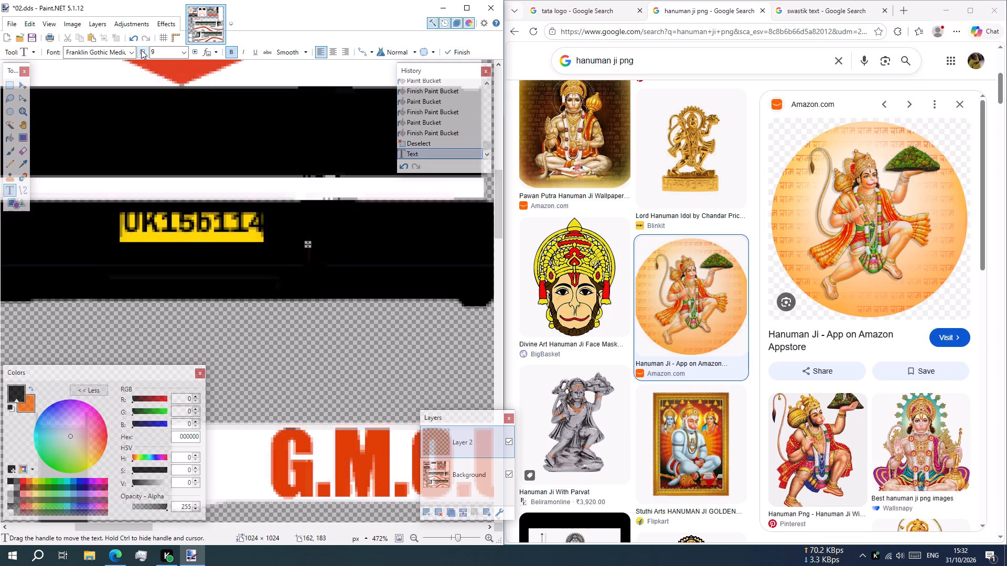
{"action": "double_click", "coordinate": [141, 50]}
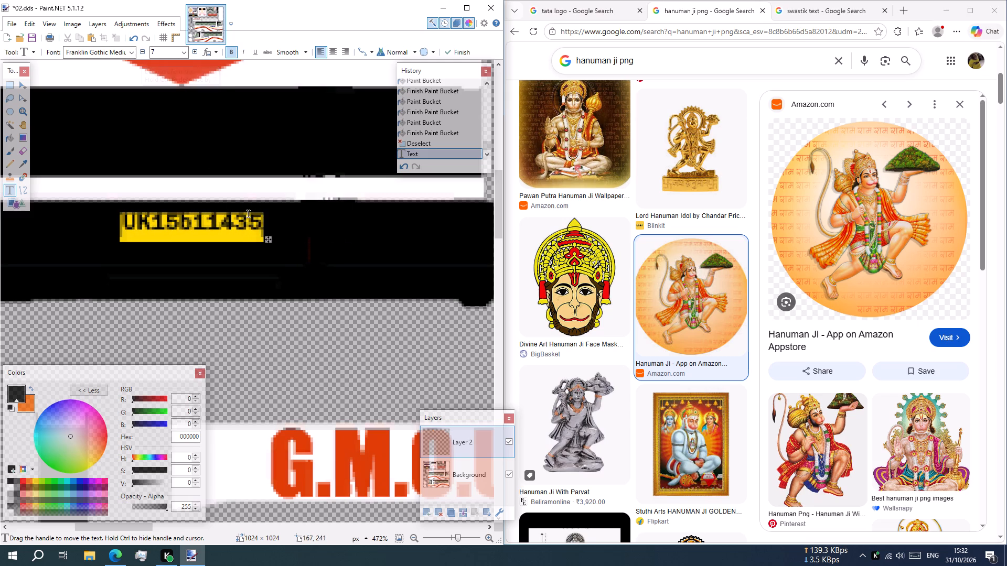
{"action": "left_click_drag", "start_coordinate": [269, 242], "coordinate": [267, 248]}
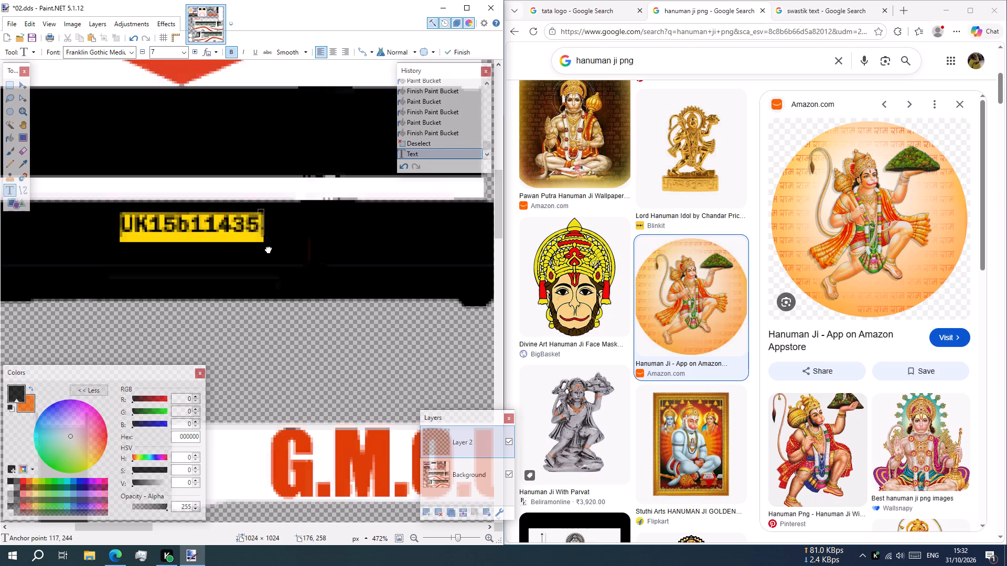
{"action": "left_click_drag", "start_coordinate": [267, 248], "coordinate": [267, 251]}
Replace the lowercase b in the front number plate text with a capital B.
{"action": "left_click", "coordinate": [191, 226]}
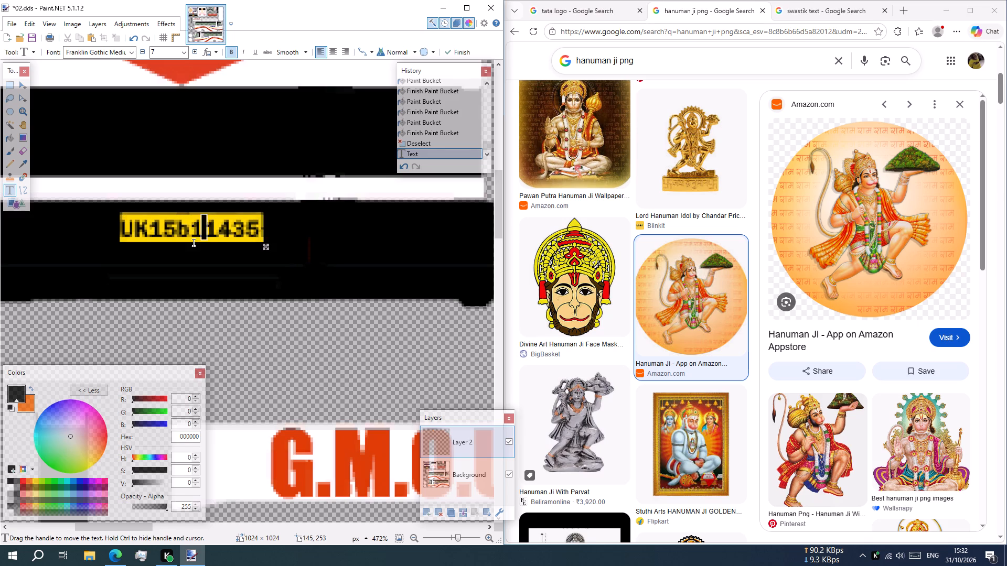
{"action": "left_click", "coordinate": [189, 227]}
{"action": "key", "text": "BackSpace"}
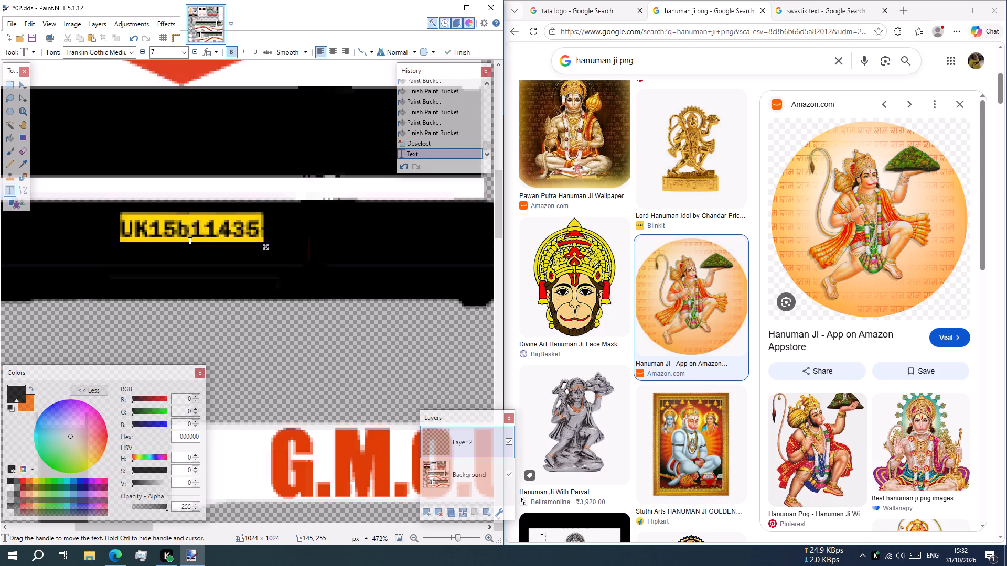
{"action": "key", "text": "b"}
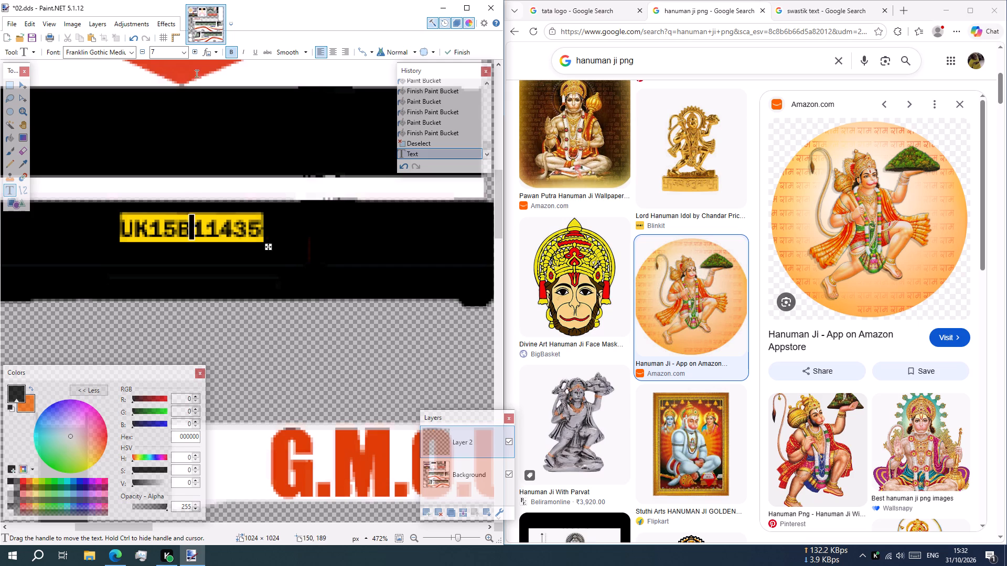
Remove the bold from the front number plate text and change it to Impact, size 8.
{"action": "left_click", "coordinate": [144, 53]}
{"action": "left_click", "coordinate": [229, 53]}
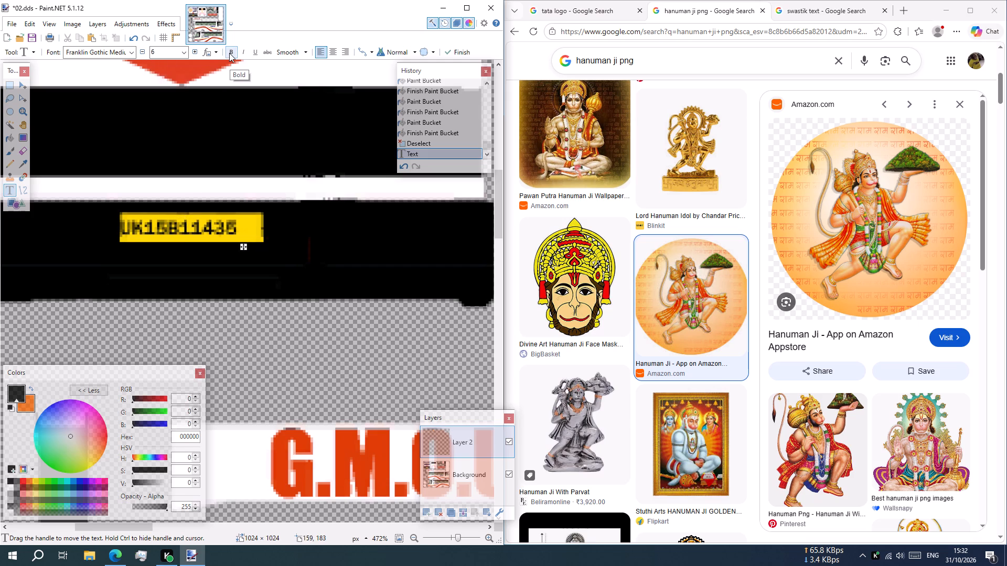
{"action": "left_click", "coordinate": [132, 55]}
{"action": "left_click", "coordinate": [172, 131]}
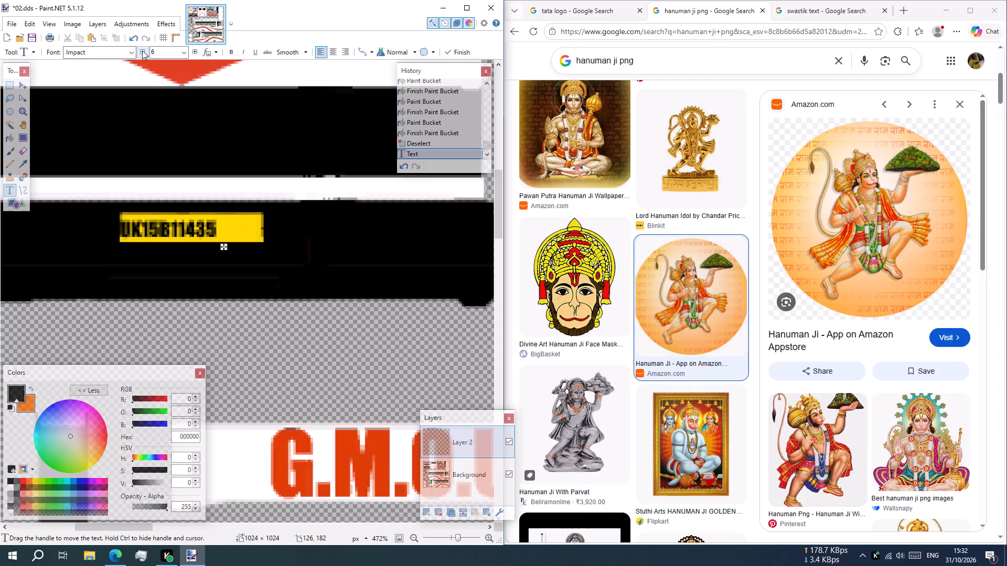
{"action": "left_click", "coordinate": [193, 49]}
{"action": "left_click", "coordinate": [193, 49]}
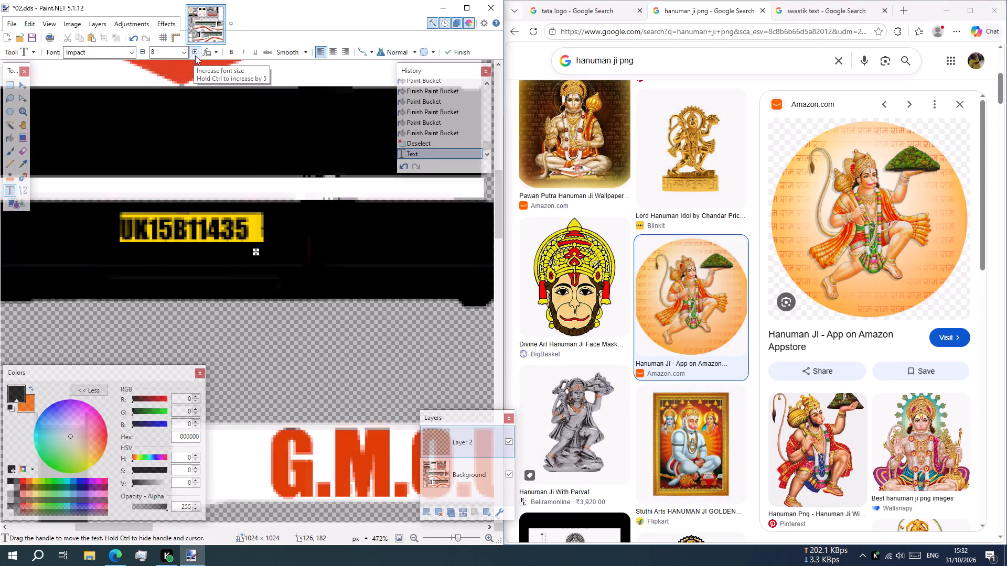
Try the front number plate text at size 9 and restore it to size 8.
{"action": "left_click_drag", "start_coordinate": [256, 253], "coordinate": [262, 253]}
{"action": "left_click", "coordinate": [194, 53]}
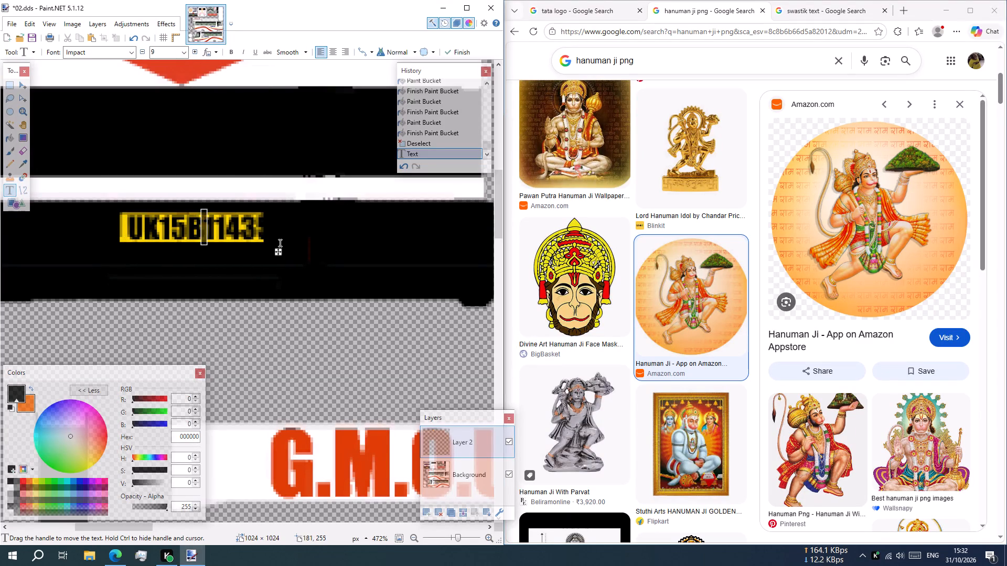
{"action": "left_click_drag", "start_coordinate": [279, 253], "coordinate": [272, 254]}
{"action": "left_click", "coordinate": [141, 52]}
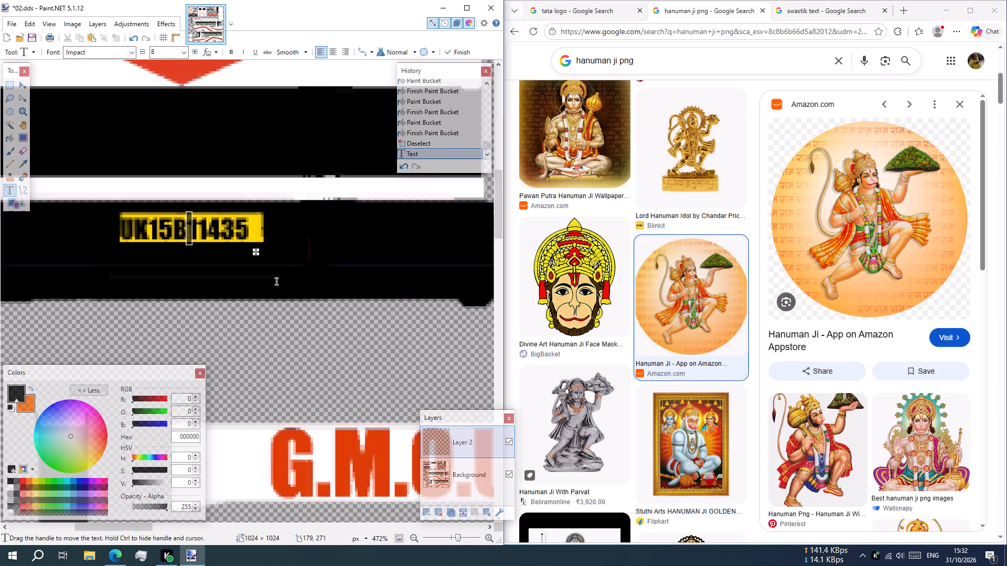
{"action": "left_click_drag", "start_coordinate": [256, 253], "coordinate": [263, 253]}
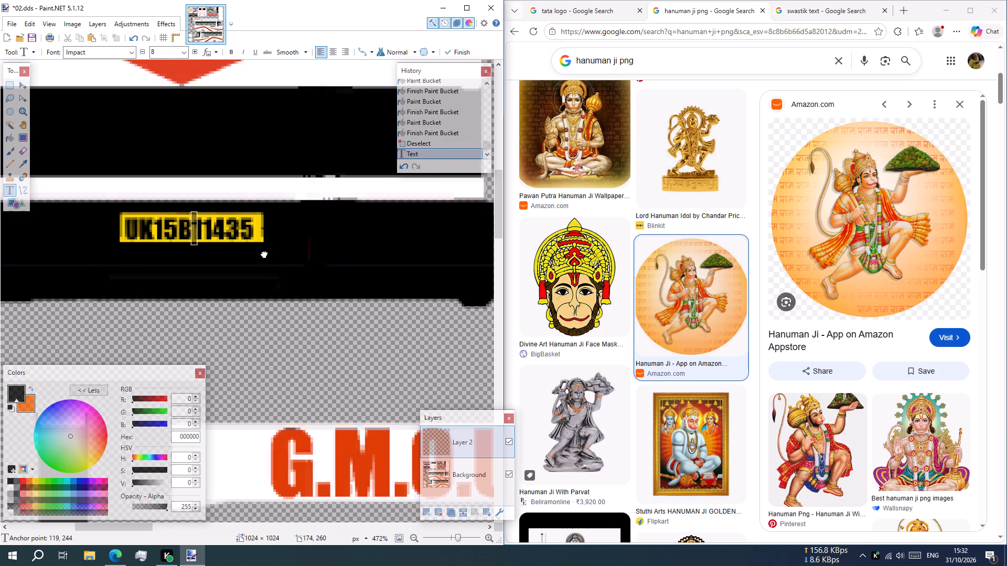
{"action": "left_click_drag", "start_coordinate": [263, 253], "coordinate": [264, 253]}
Add the text UK15B on the rear's yellow number plate between the swastiks, in black Impact, size 8.
{"action": "scroll", "coordinate": [413, 207], "scroll_direction": "down", "scroll_amount": 3}
{"action": "scroll", "coordinate": [324, 278], "scroll_direction": "down", "scroll_amount": 5}
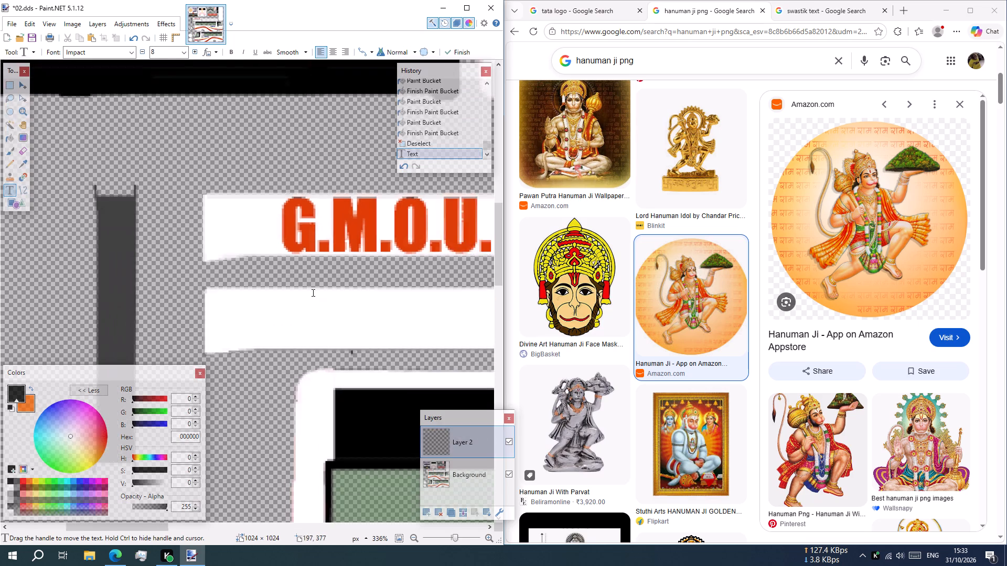
{"action": "scroll", "coordinate": [313, 293], "scroll_direction": "down", "scroll_amount": 5}
{"action": "scroll", "coordinate": [313, 296], "scroll_direction": "down", "scroll_amount": 3, "text": "ctrl"}
{"action": "scroll", "coordinate": [357, 286], "scroll_direction": "down", "scroll_amount": 2}
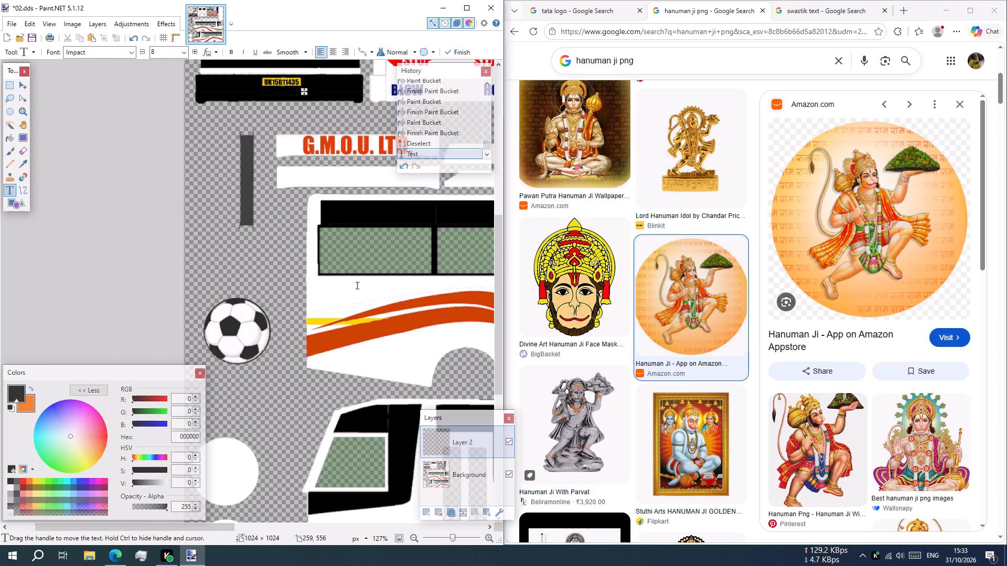
{"action": "scroll", "coordinate": [357, 286], "scroll_direction": "up", "scroll_amount": 2}
{"action": "scroll", "coordinate": [357, 286], "scroll_direction": "down", "scroll_amount": 4, "text": "shift"}
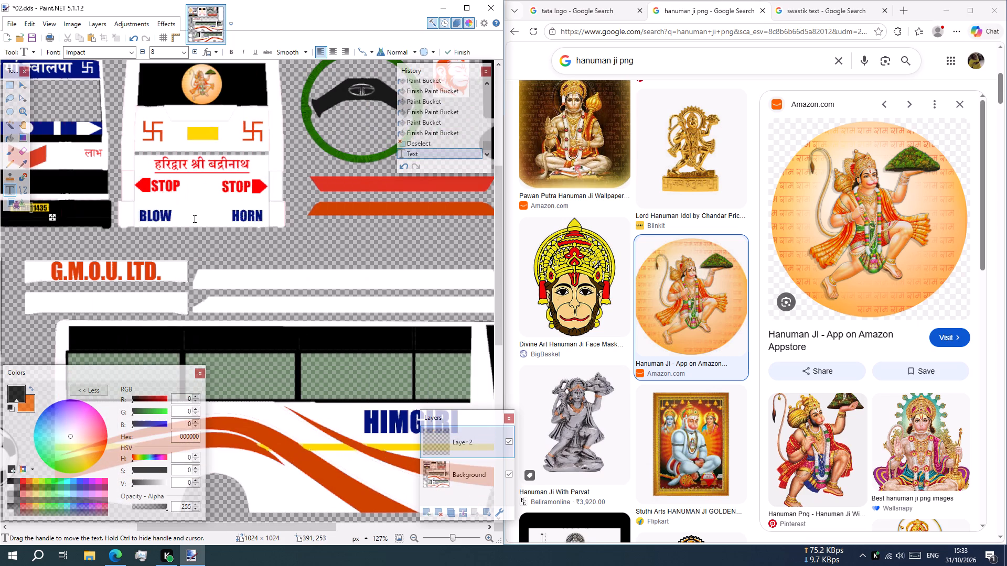
{"action": "scroll", "coordinate": [196, 223], "scroll_direction": "up", "scroll_amount": 4, "text": "ctrl"}
{"action": "scroll", "coordinate": [196, 223], "scroll_direction": "up", "scroll_amount": 4}
{"action": "scroll", "coordinate": [127, 328], "scroll_direction": "down", "scroll_amount": 2}
{"action": "scroll", "coordinate": [148, 317], "scroll_direction": "up", "scroll_amount": 4}
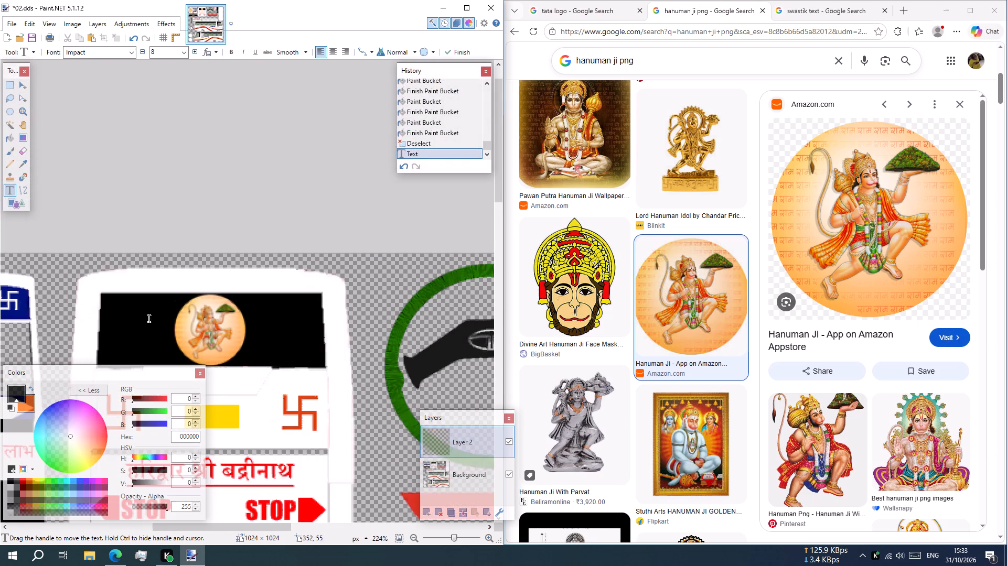
{"action": "scroll", "coordinate": [206, 300], "scroll_direction": "down", "scroll_amount": 2}
{"action": "scroll", "coordinate": [201, 284], "scroll_direction": "up", "scroll_amount": 3, "text": "ctrl"}
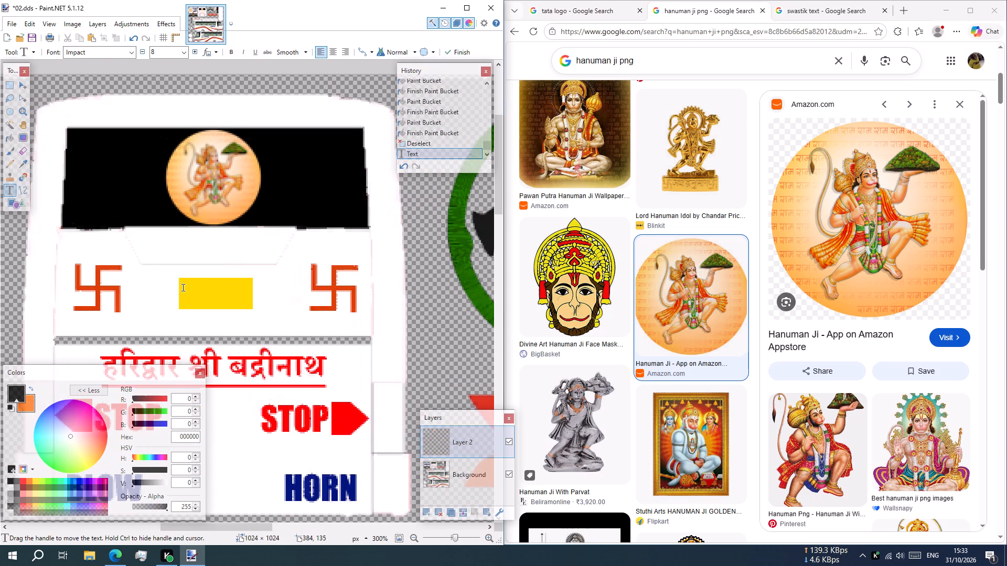
{"action": "left_click", "coordinate": [183, 288]}
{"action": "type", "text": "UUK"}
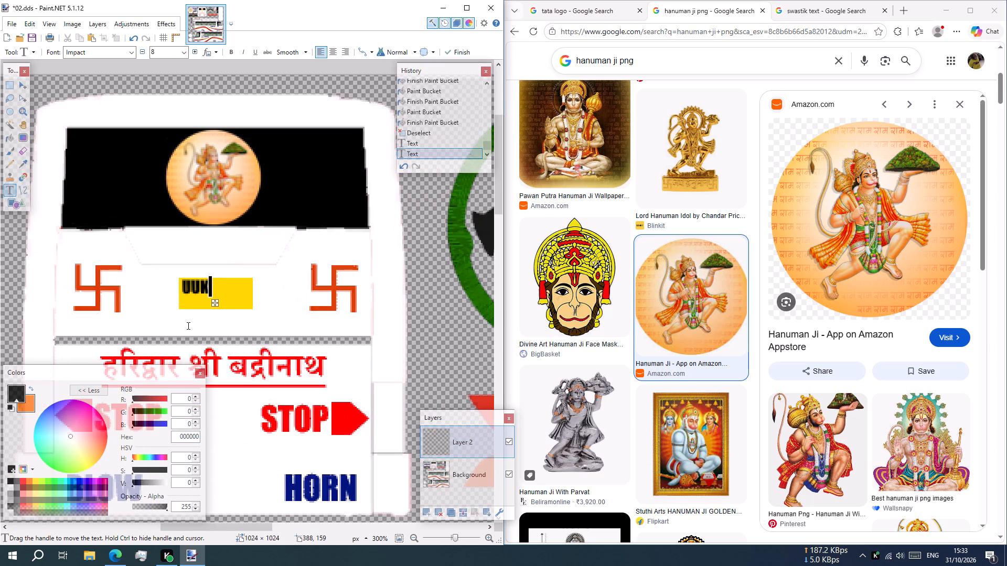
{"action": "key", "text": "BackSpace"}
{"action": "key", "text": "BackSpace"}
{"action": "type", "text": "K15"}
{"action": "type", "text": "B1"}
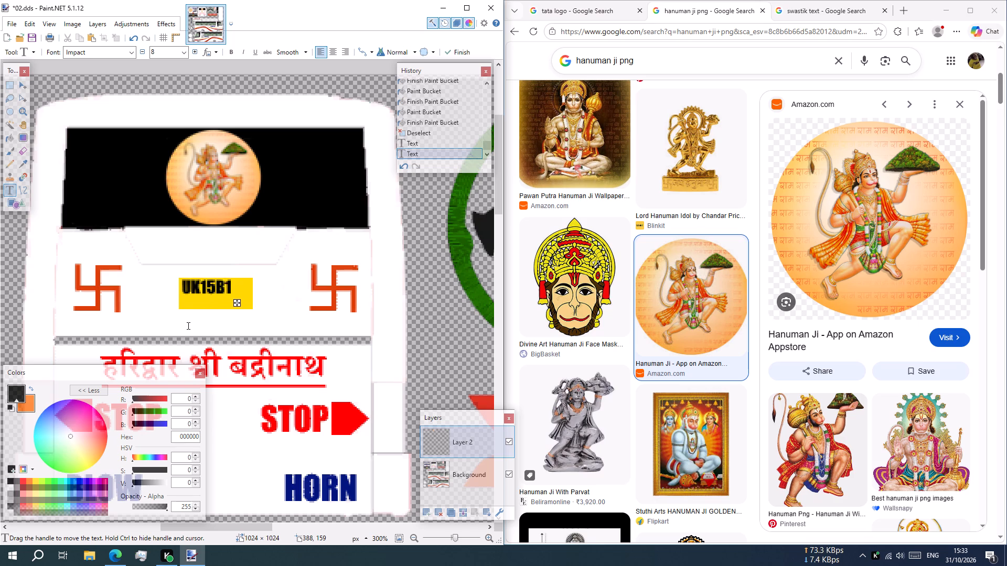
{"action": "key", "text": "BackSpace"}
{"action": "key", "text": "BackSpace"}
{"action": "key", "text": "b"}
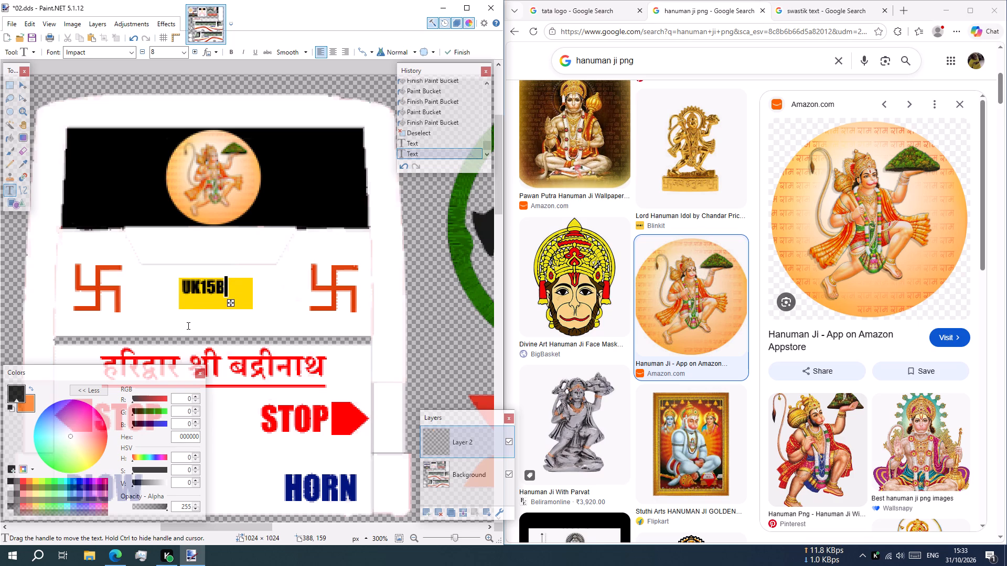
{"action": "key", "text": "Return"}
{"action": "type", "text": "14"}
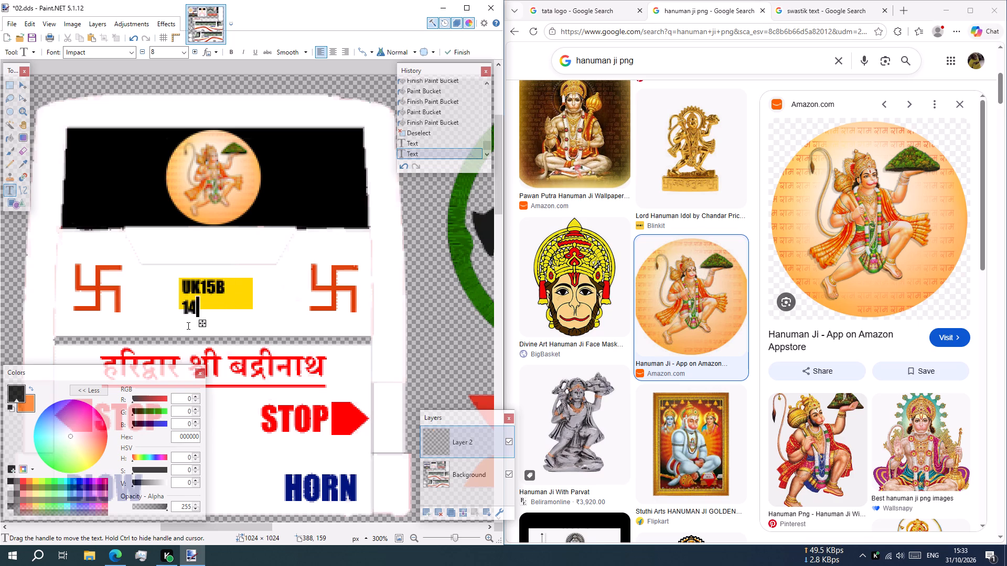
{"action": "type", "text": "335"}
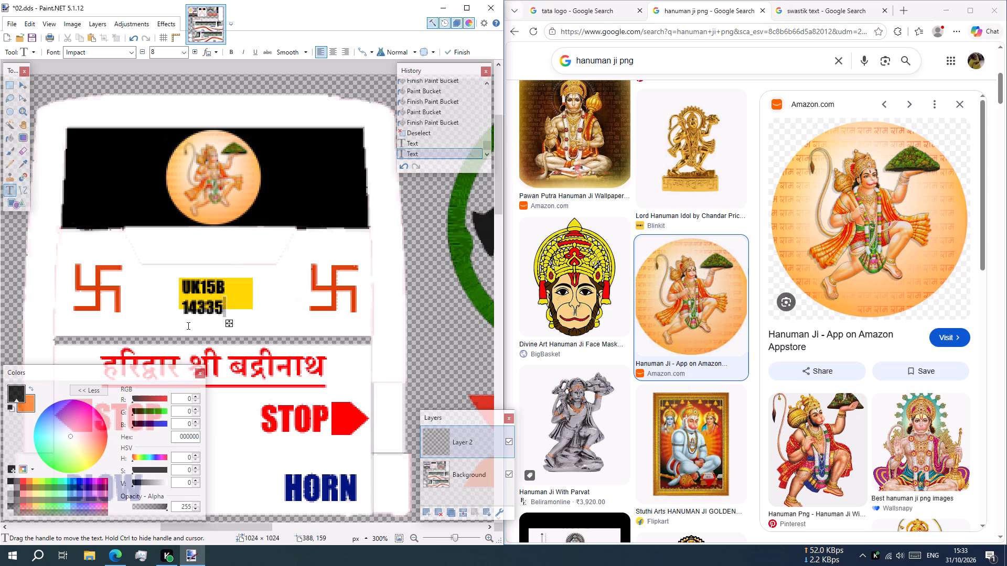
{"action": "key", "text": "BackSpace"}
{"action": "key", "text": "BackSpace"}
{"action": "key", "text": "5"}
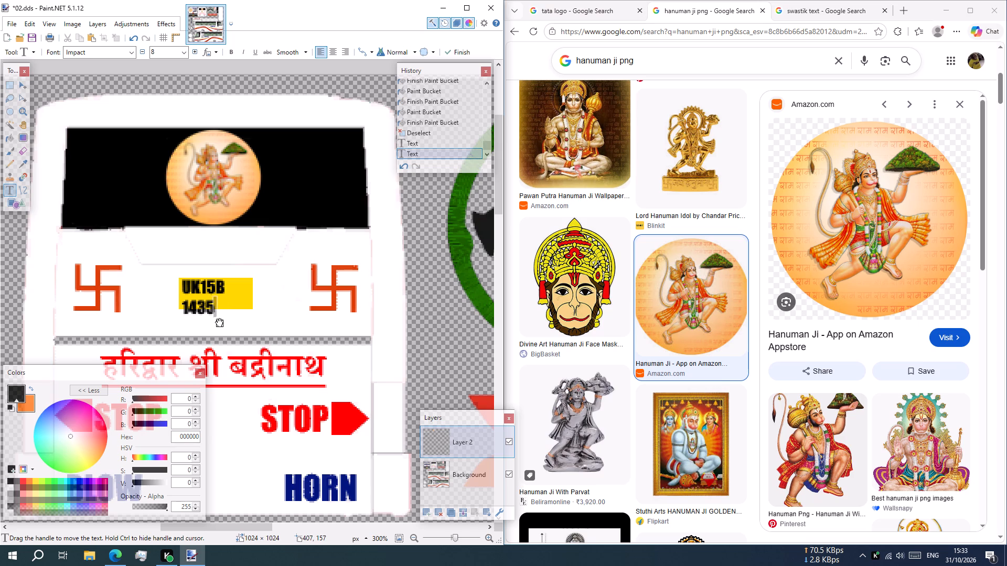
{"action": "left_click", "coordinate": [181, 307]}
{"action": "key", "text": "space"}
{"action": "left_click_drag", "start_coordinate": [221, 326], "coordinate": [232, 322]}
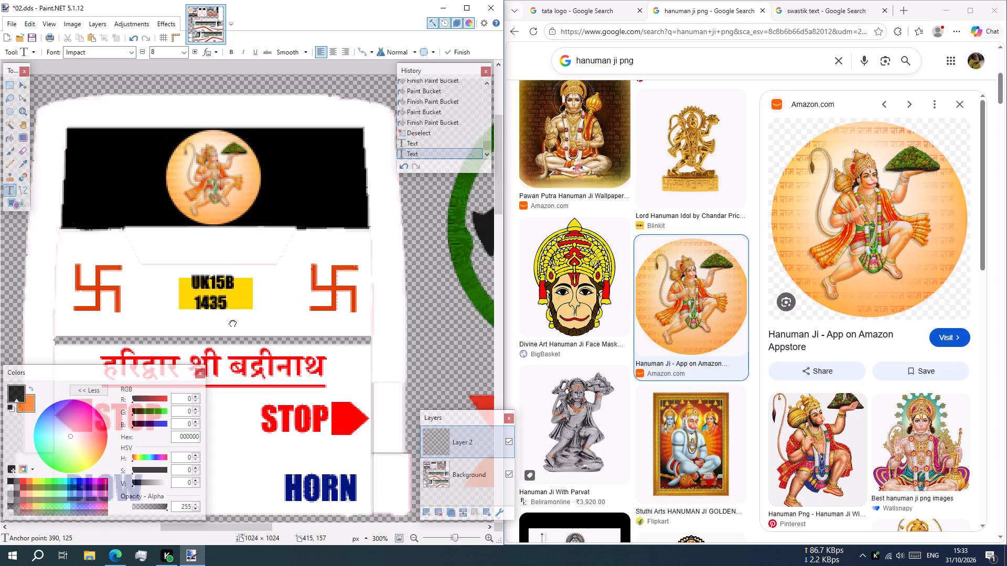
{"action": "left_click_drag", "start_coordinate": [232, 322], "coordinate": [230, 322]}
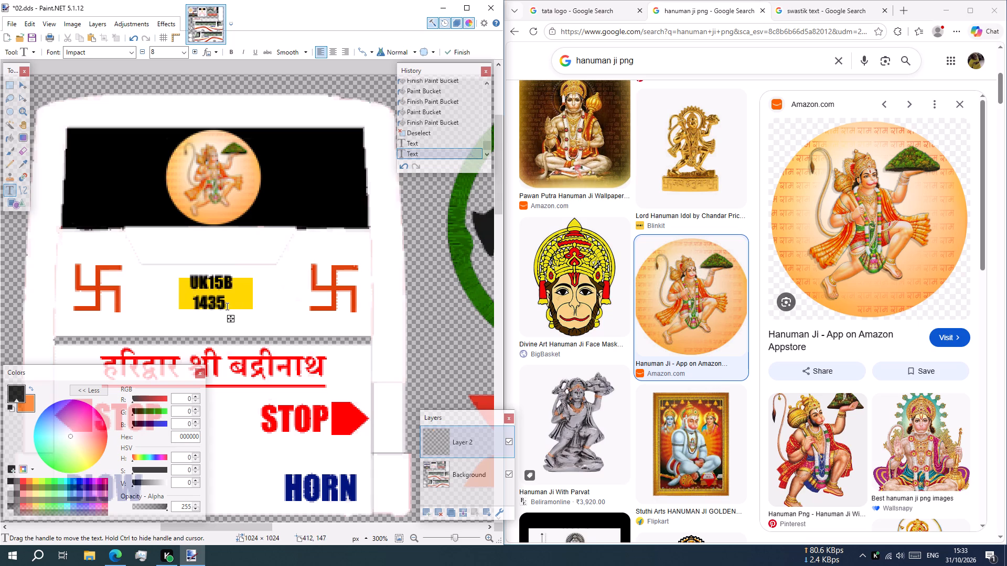
{"action": "key", "text": "BackSpace"}
{"action": "key", "text": "BackSpace"}
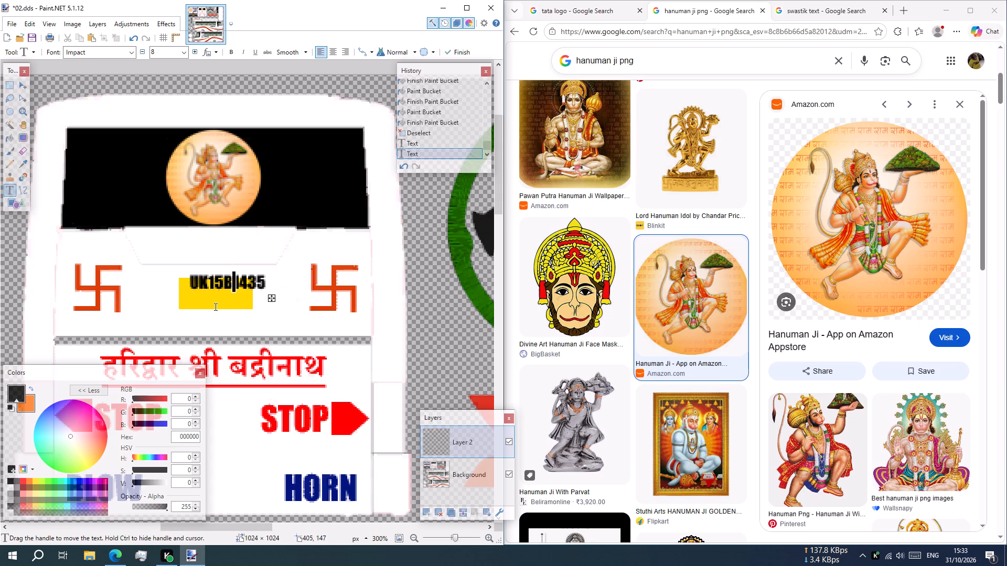
{"action": "left_click_drag", "start_coordinate": [272, 300], "coordinate": [264, 308]}
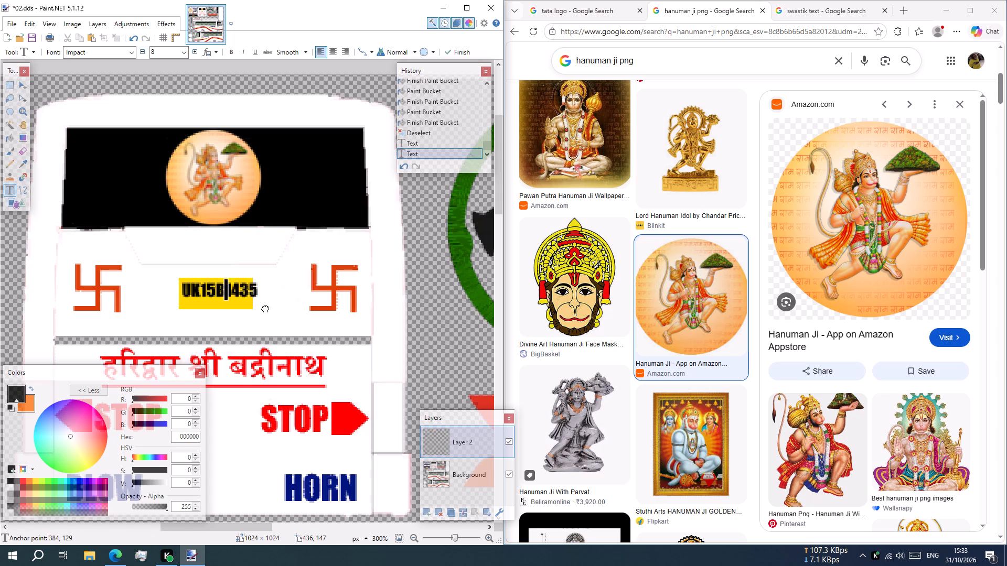
{"action": "left_click_drag", "start_coordinate": [264, 308], "coordinate": [261, 310]}
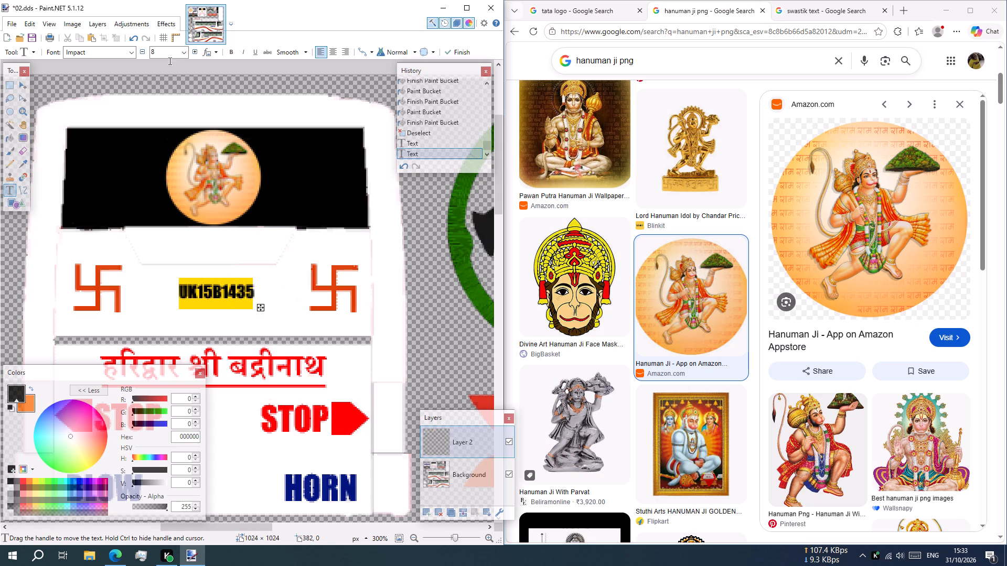
{"action": "left_click", "coordinate": [143, 52]}
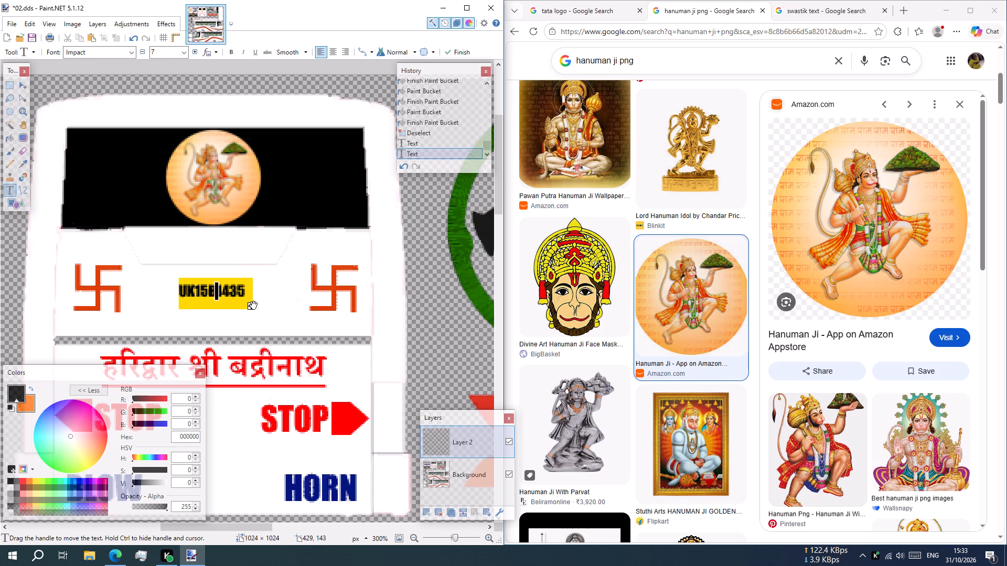
{"action": "left_click_drag", "start_coordinate": [253, 306], "coordinate": [257, 308]}
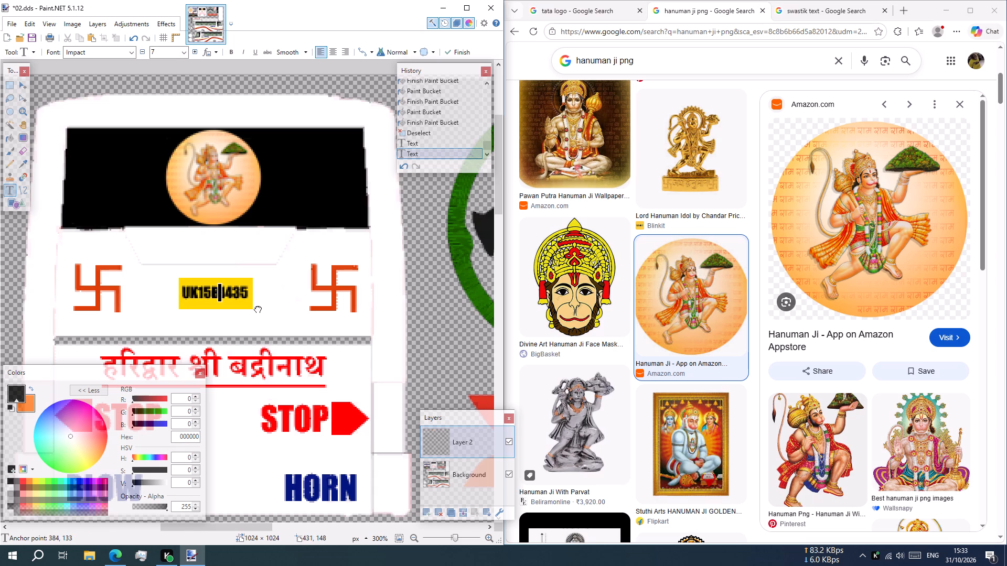
{"action": "left_click_drag", "start_coordinate": [257, 308], "coordinate": [258, 310]}
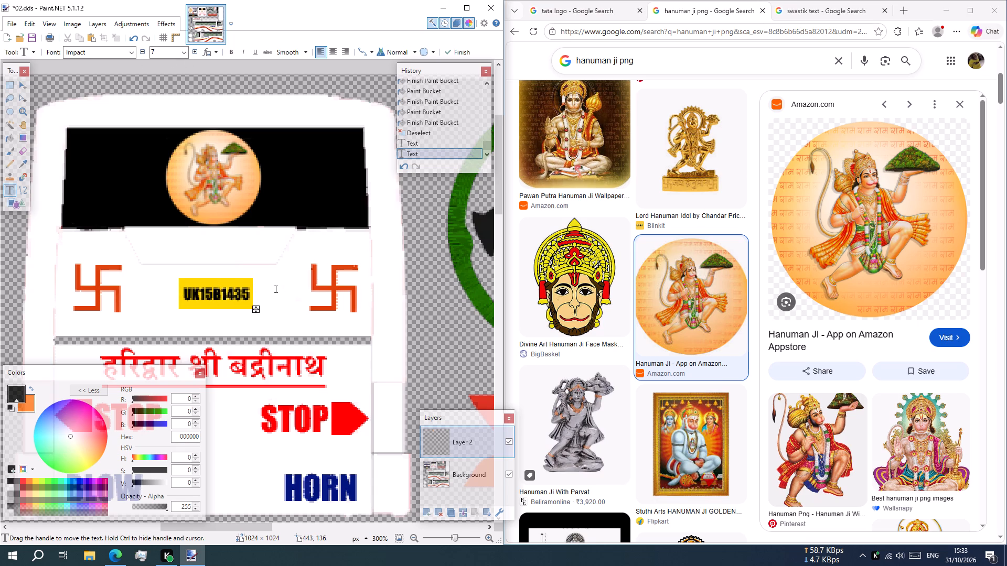
Undo the number texts on both the front and rear yellow plates, leaving the plates blank.
{"action": "scroll", "coordinate": [276, 289], "scroll_direction": "down", "scroll_amount": 10, "text": "ctrl"}
{"action": "scroll", "coordinate": [249, 333], "scroll_direction": "down", "scroll_amount": 1, "text": "ctrl"}
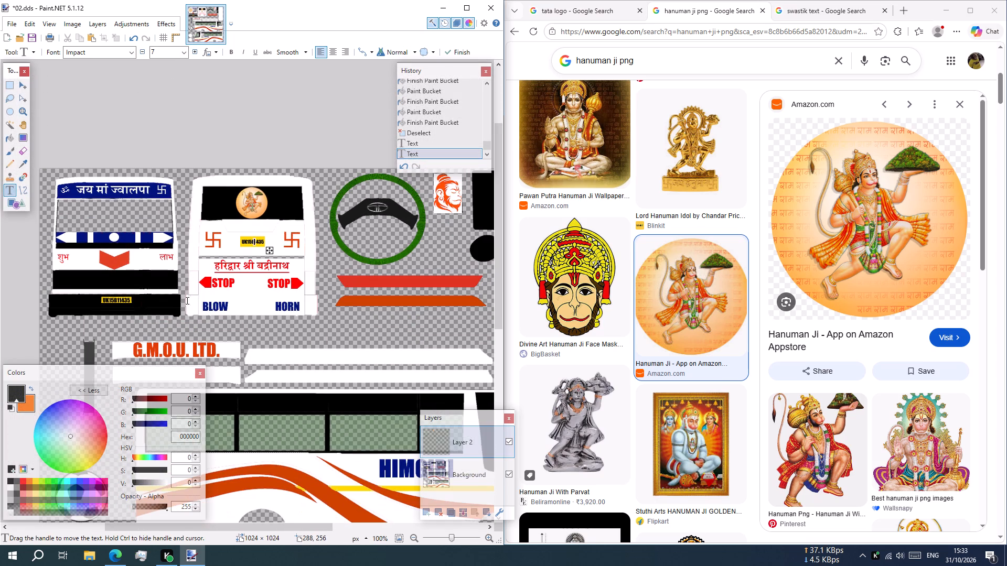
{"action": "scroll", "coordinate": [174, 302], "scroll_direction": "down", "scroll_amount": 1, "text": "ctrl"}
{"action": "scroll", "coordinate": [173, 304], "scroll_direction": "up", "scroll_amount": 6, "text": "ctrl"}
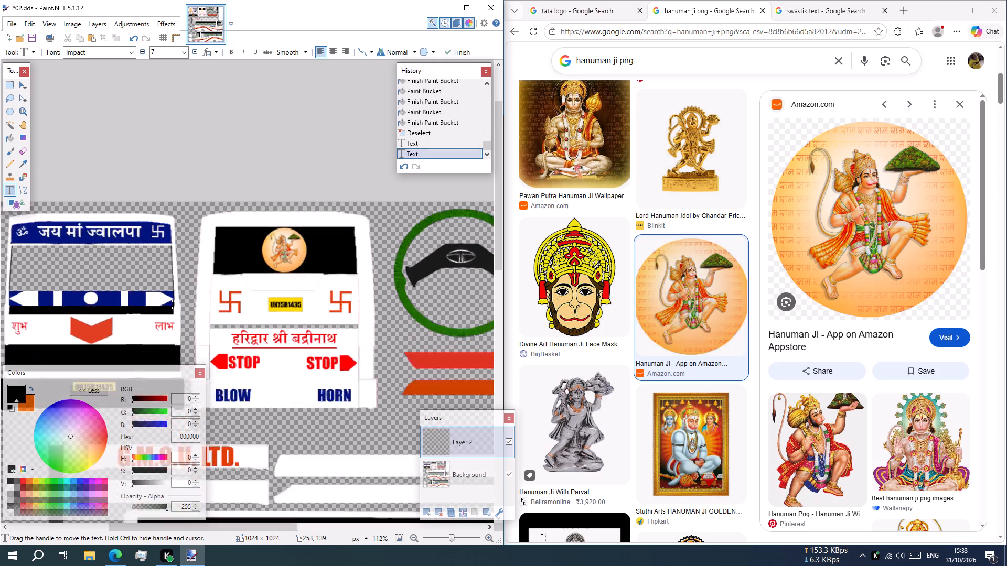
{"action": "scroll", "coordinate": [173, 304], "scroll_direction": "up", "scroll_amount": 1, "text": "ctrl"}
{"action": "scroll", "coordinate": [125, 252], "scroll_direction": "down", "scroll_amount": 3}
{"action": "scroll", "coordinate": [127, 264], "scroll_direction": "up", "scroll_amount": 4}
{"action": "scroll", "coordinate": [53, 292], "scroll_direction": "up", "scroll_amount": 2, "text": "ctrl"}
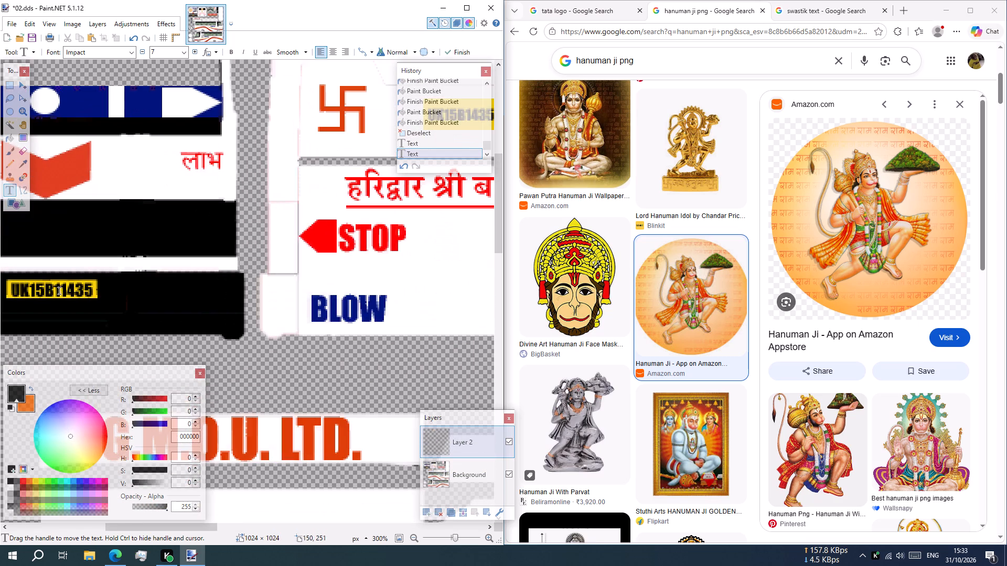
{"action": "left_click", "coordinate": [67, 287]}
{"action": "key", "text": "z"}
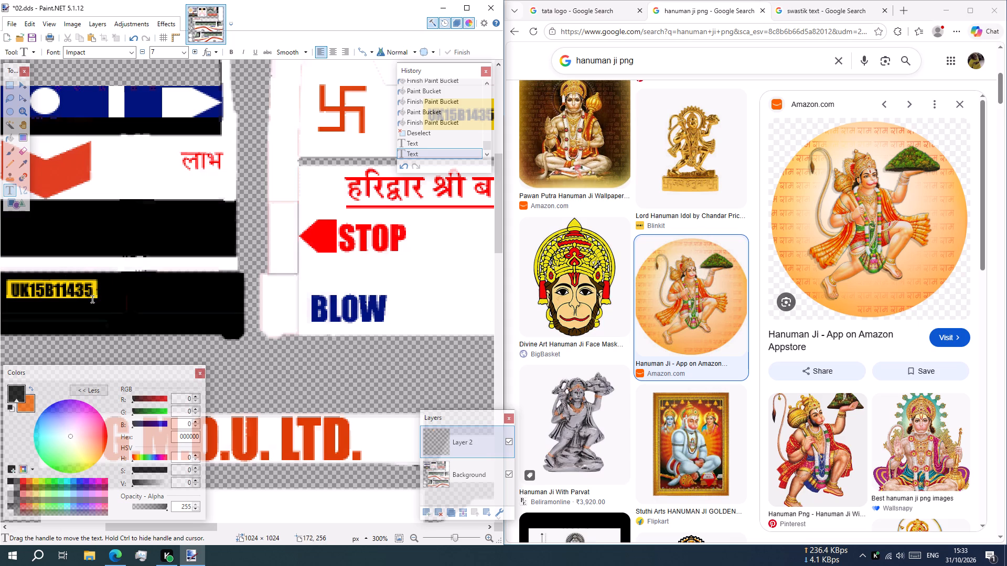
{"action": "key", "text": "ctrl+z"}
{"action": "key", "text": "ctrl+z"}
{"action": "key", "text": "ctrl+z"}
{"action": "key", "text": "ctrl+z"}
{"action": "key", "text": "ctrl+z"}
{"action": "key", "text": "ctrl+z"}
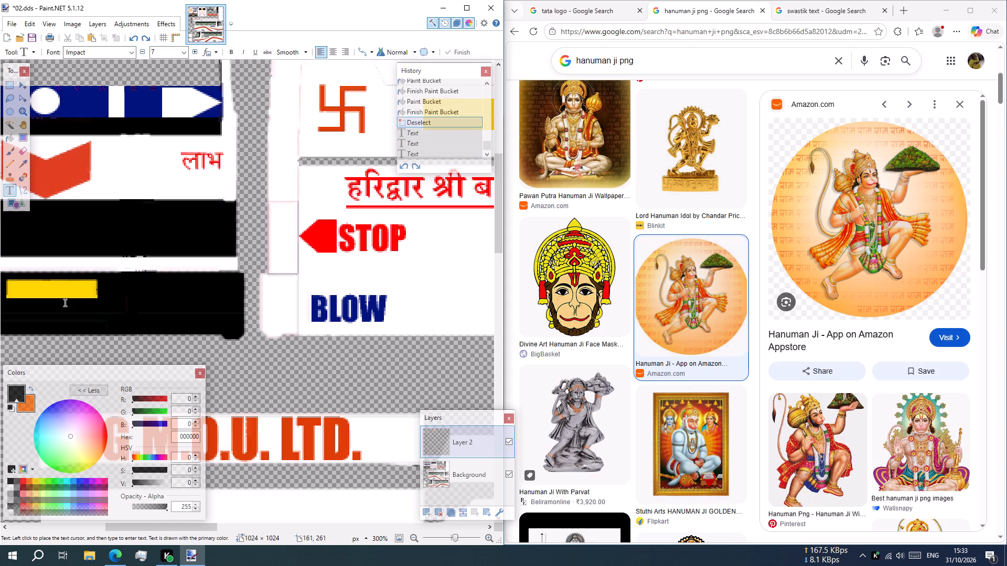
{"action": "left_click", "coordinate": [11, 288]}
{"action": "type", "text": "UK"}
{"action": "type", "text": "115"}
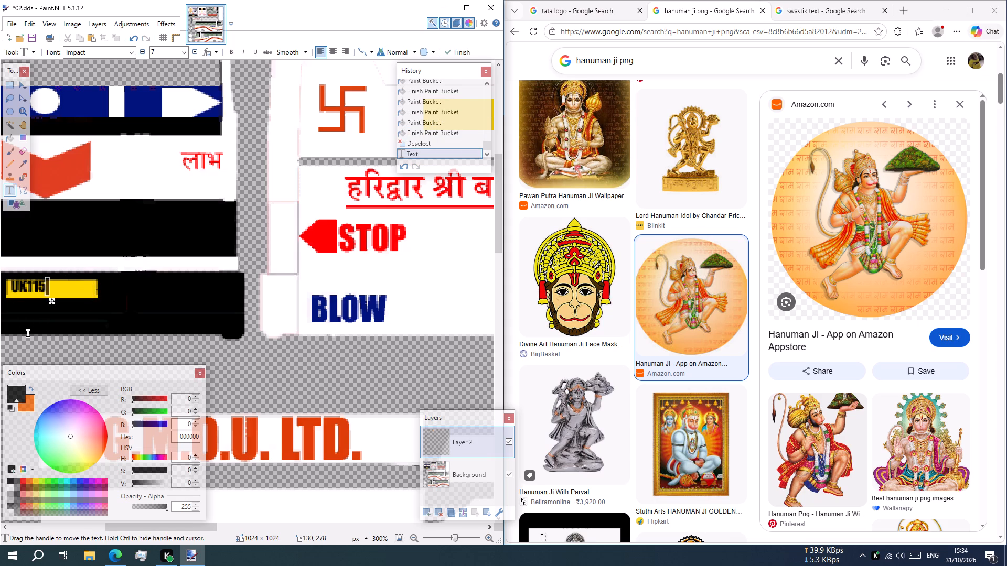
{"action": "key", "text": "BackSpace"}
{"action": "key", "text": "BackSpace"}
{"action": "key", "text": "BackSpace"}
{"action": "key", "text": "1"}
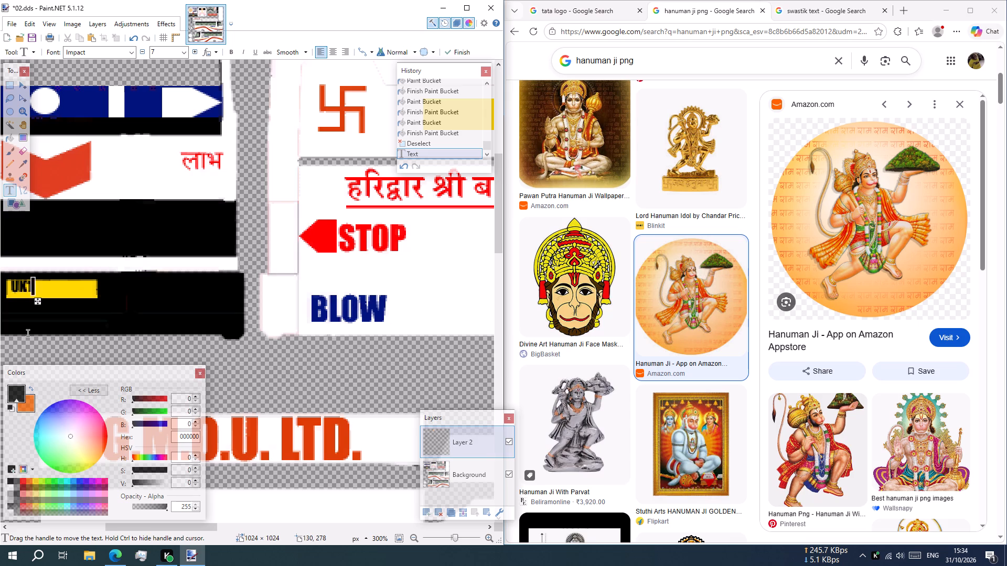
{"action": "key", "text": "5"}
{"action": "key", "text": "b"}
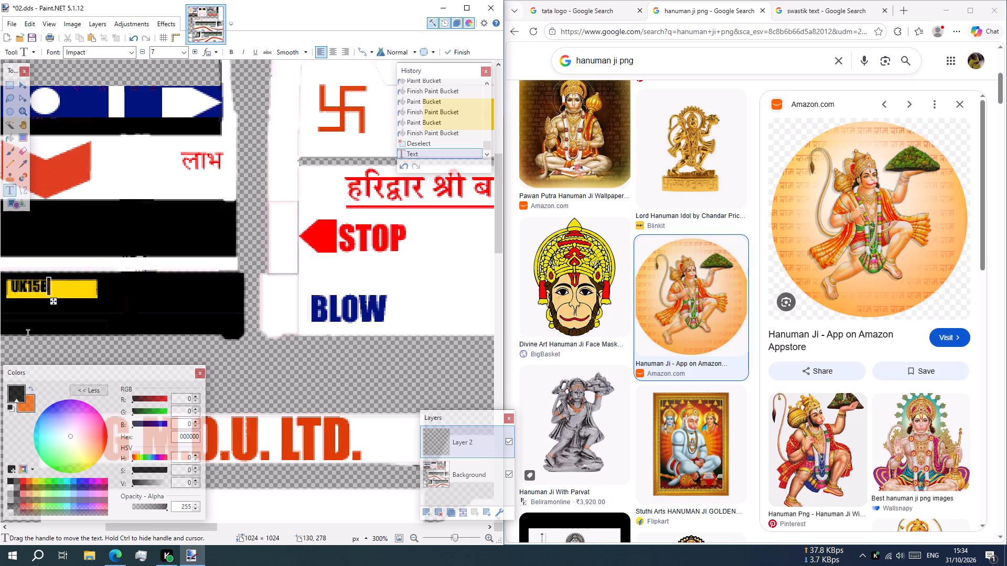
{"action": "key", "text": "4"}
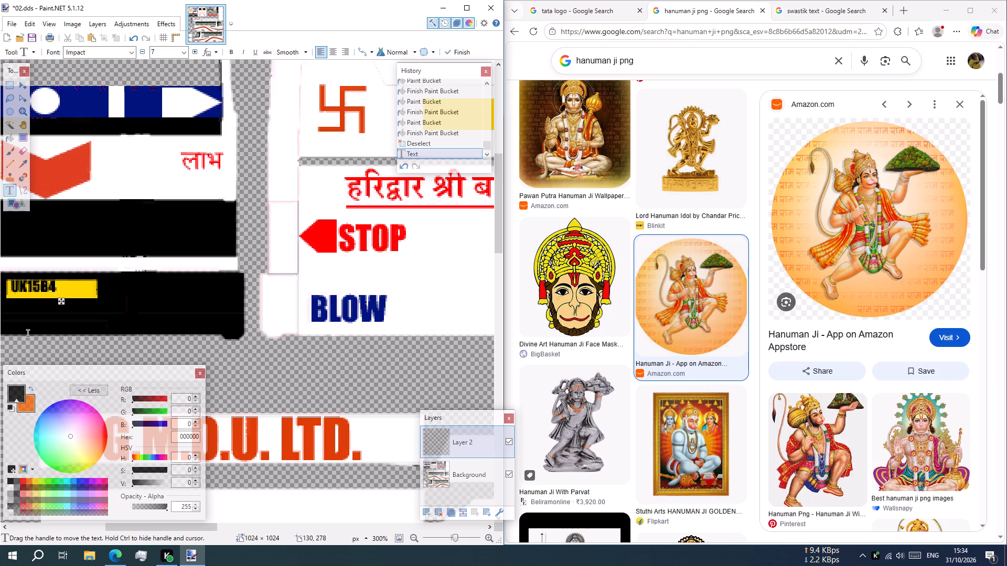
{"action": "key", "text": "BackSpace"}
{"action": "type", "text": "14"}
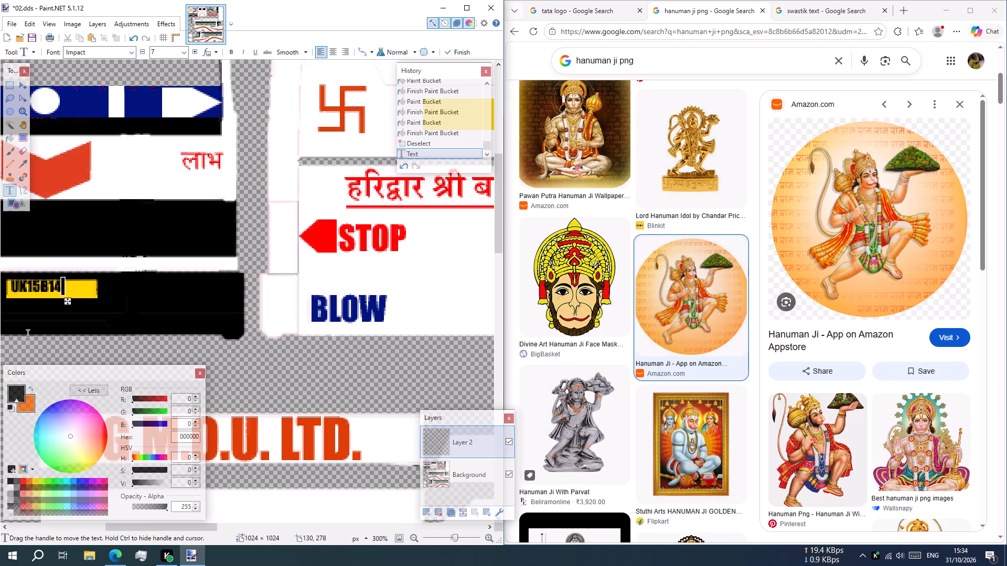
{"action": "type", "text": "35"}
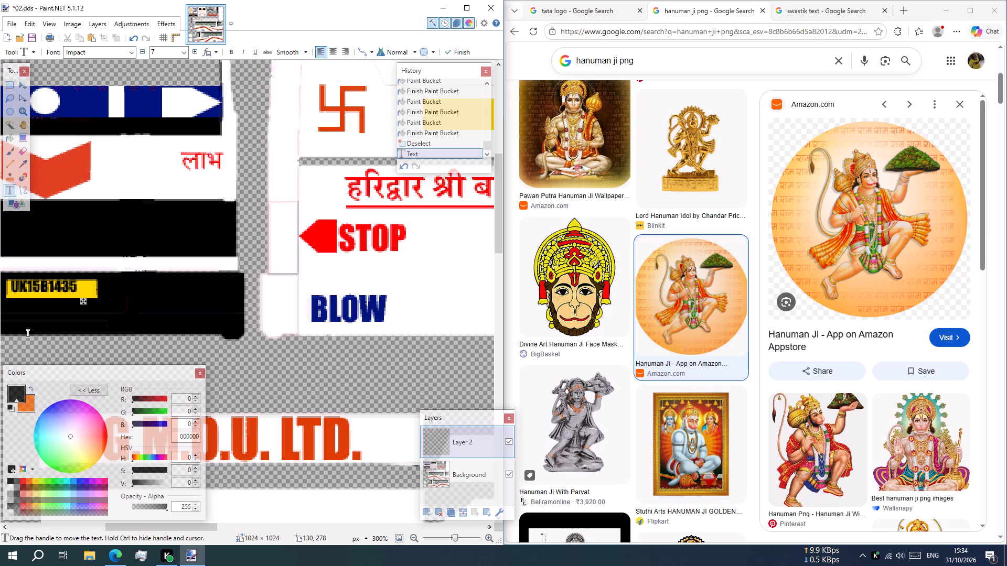
{"action": "left_click", "coordinate": [83, 304]}
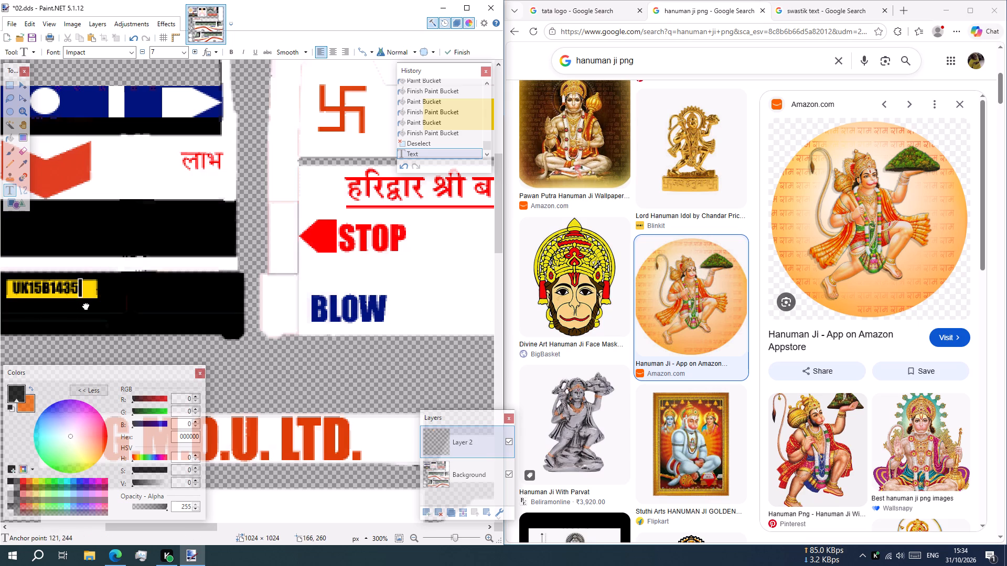
{"action": "left_click", "coordinate": [194, 53]}
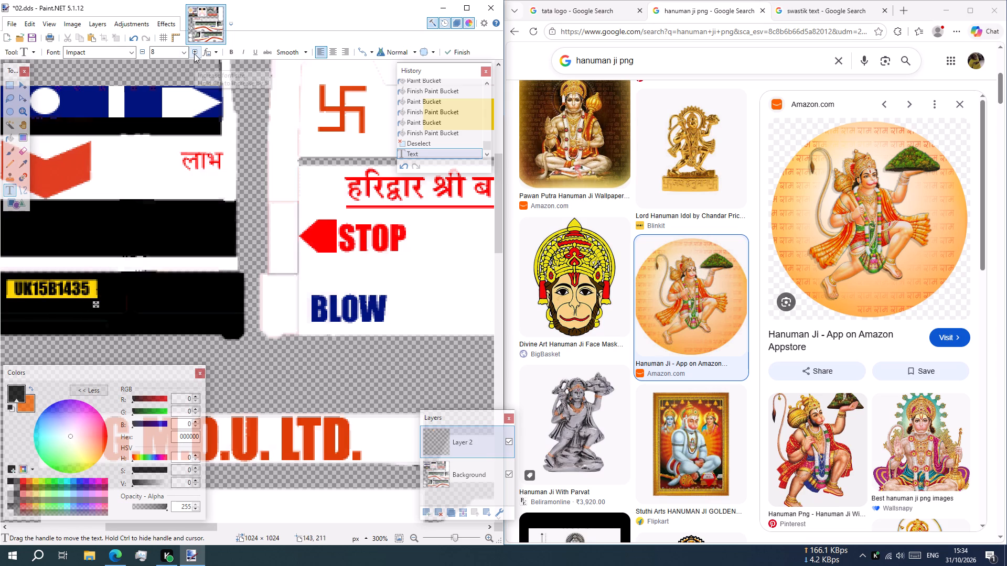
{"action": "left_click", "coordinate": [194, 53]}
{"action": "left_click_drag", "start_coordinate": [104, 306], "coordinate": [99, 309]}
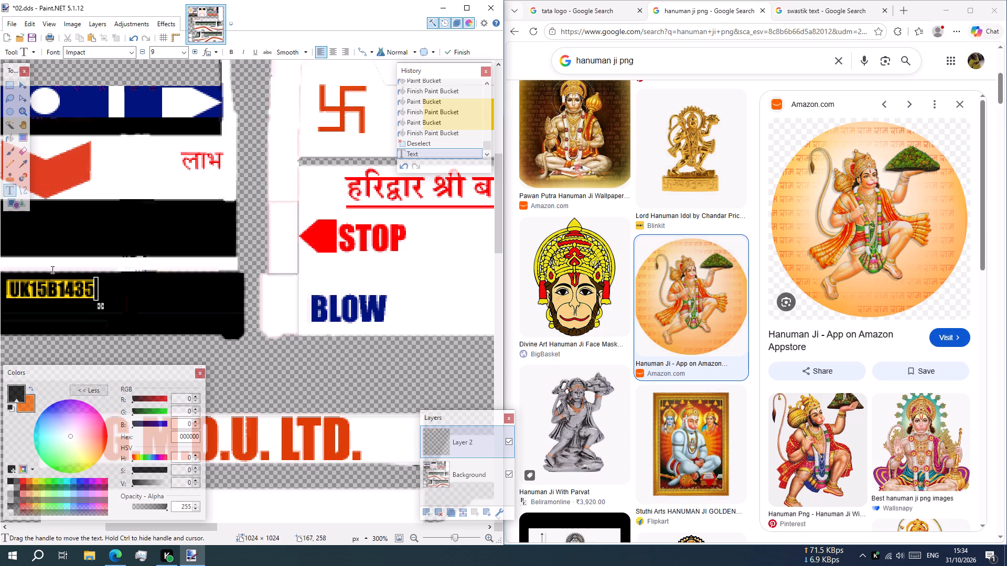
{"action": "key", "text": "Escape"}
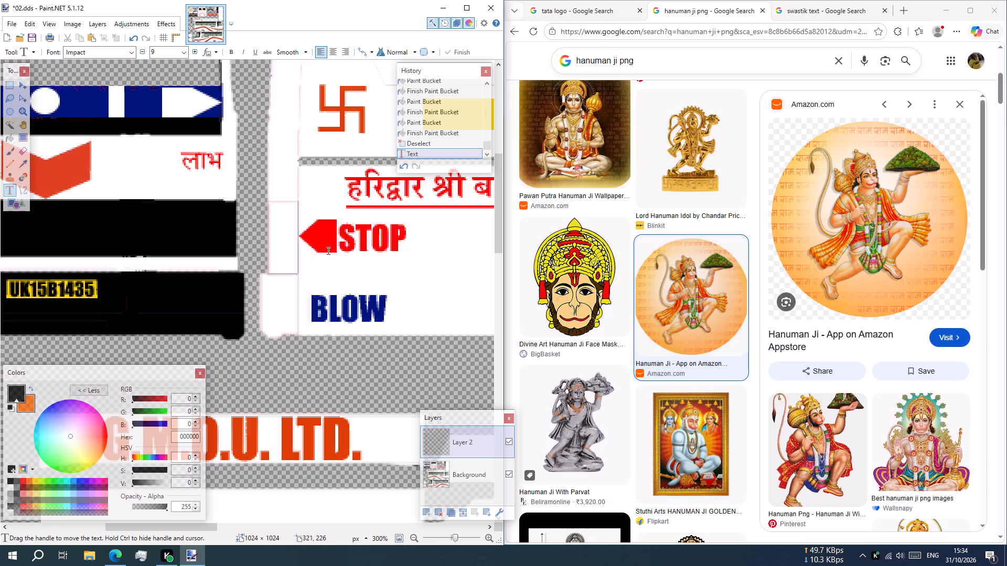
{"action": "scroll", "coordinate": [328, 251], "scroll_direction": "down", "scroll_amount": 4, "text": "ctrl"}
{"action": "scroll", "coordinate": [389, 205], "scroll_direction": "down", "scroll_amount": 2, "text": "shift"}
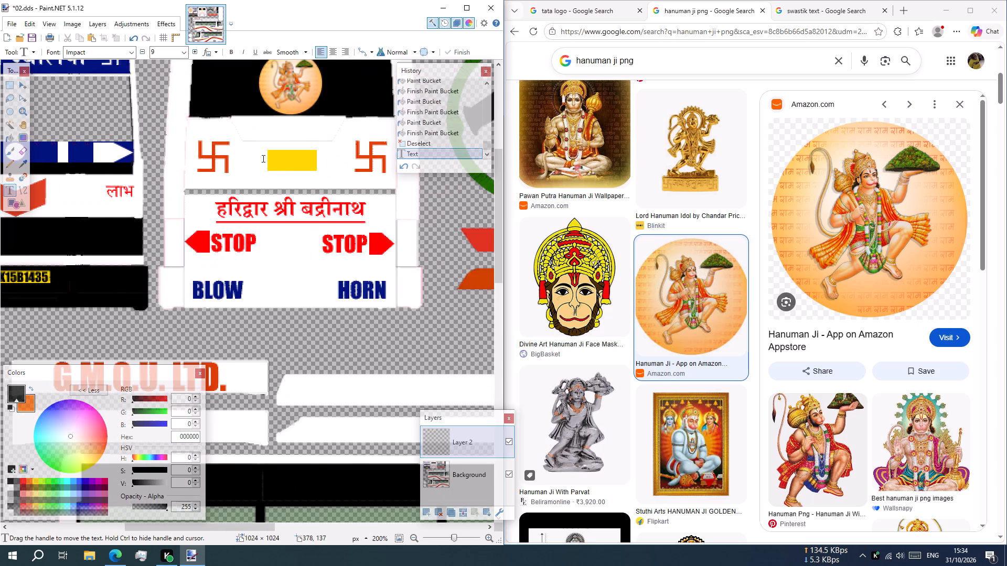
{"action": "left_click", "coordinate": [271, 161]}
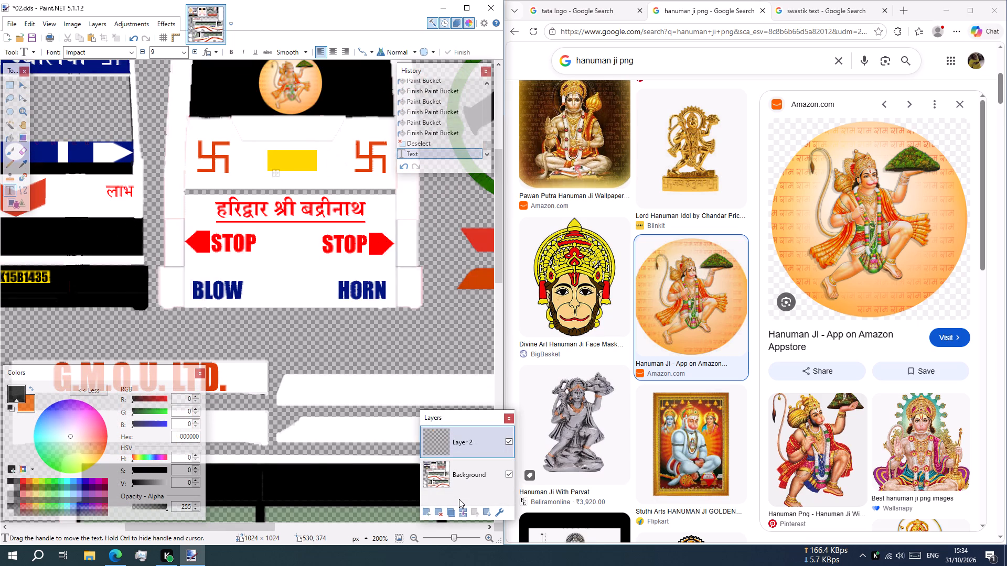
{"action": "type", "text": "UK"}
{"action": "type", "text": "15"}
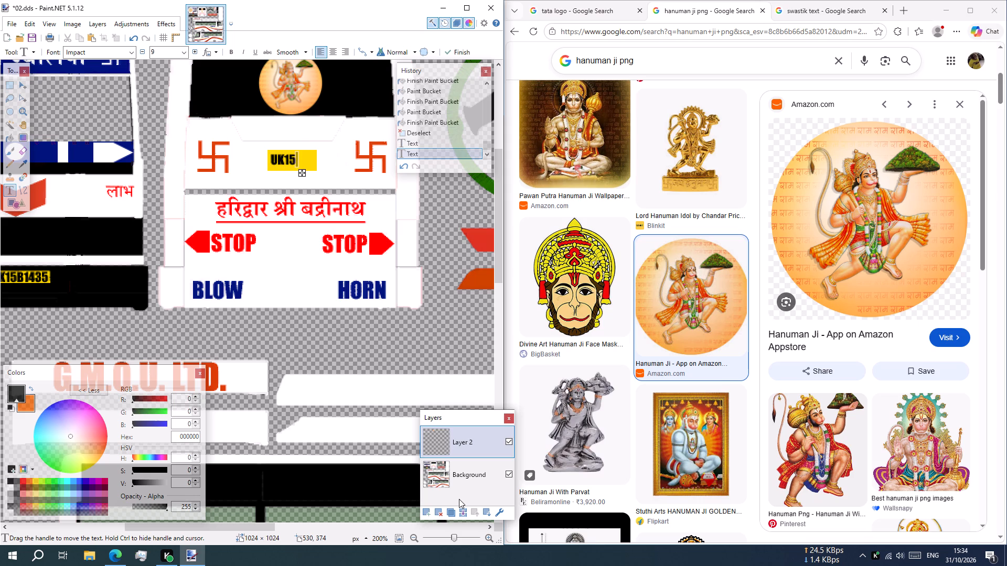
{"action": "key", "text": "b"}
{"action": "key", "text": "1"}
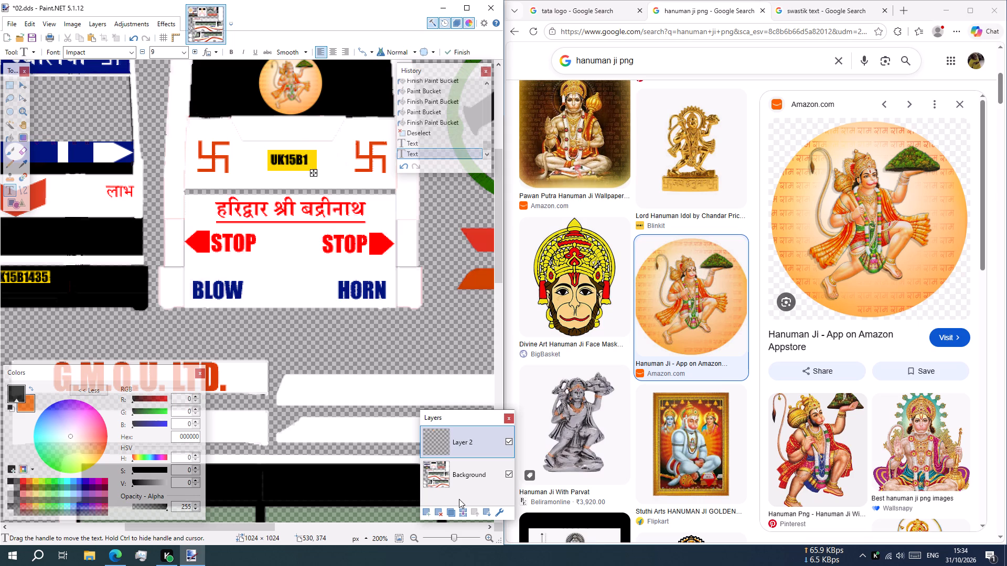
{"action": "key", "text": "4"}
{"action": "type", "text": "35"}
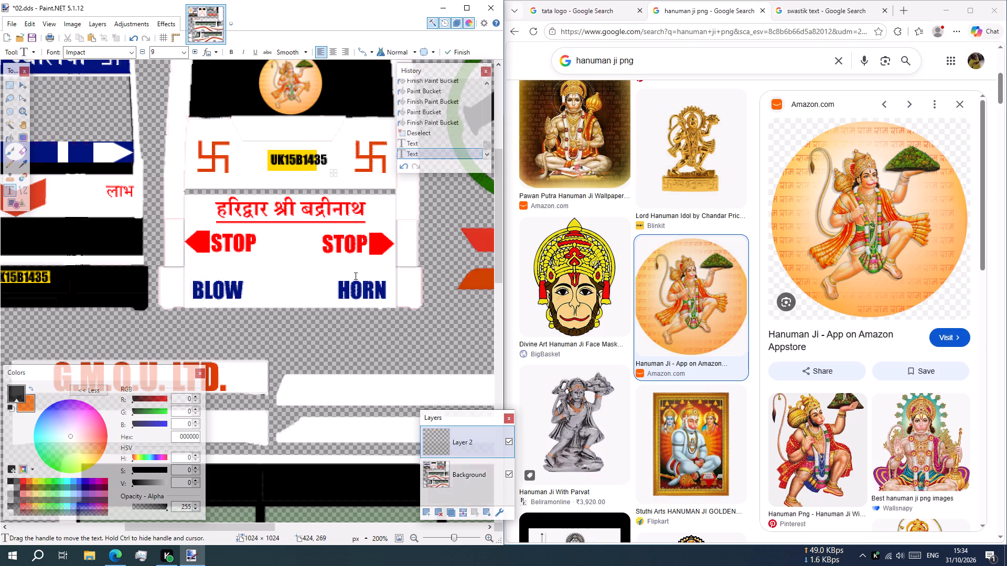
{"action": "double_click", "coordinate": [144, 51]}
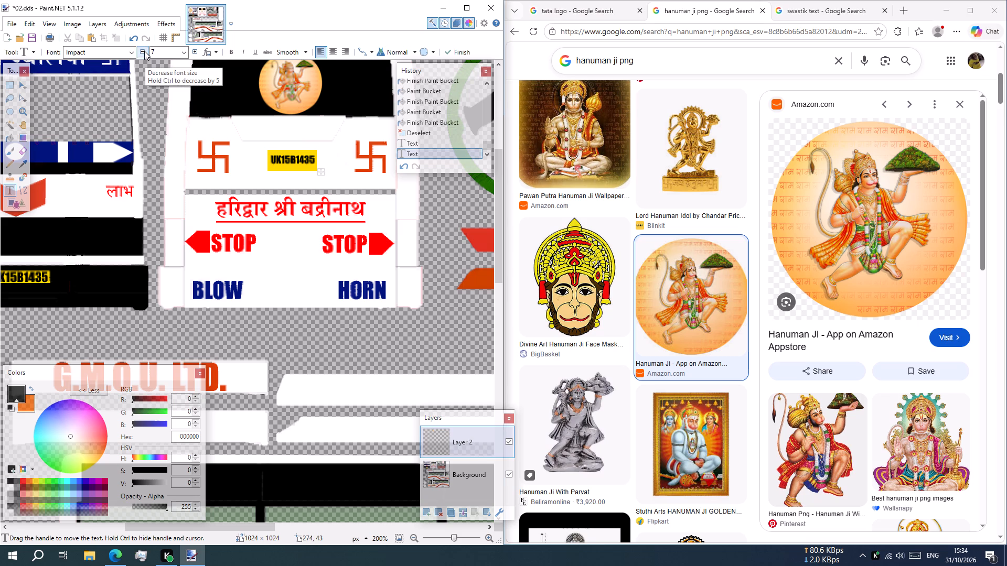
{"action": "left_click", "coordinate": [196, 49]}
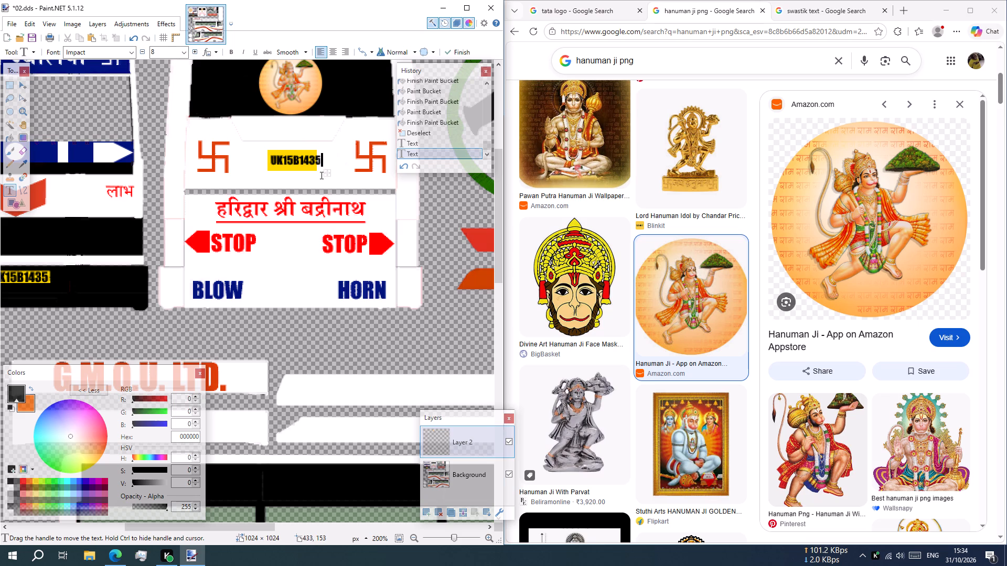
{"action": "left_click", "coordinate": [326, 176]}
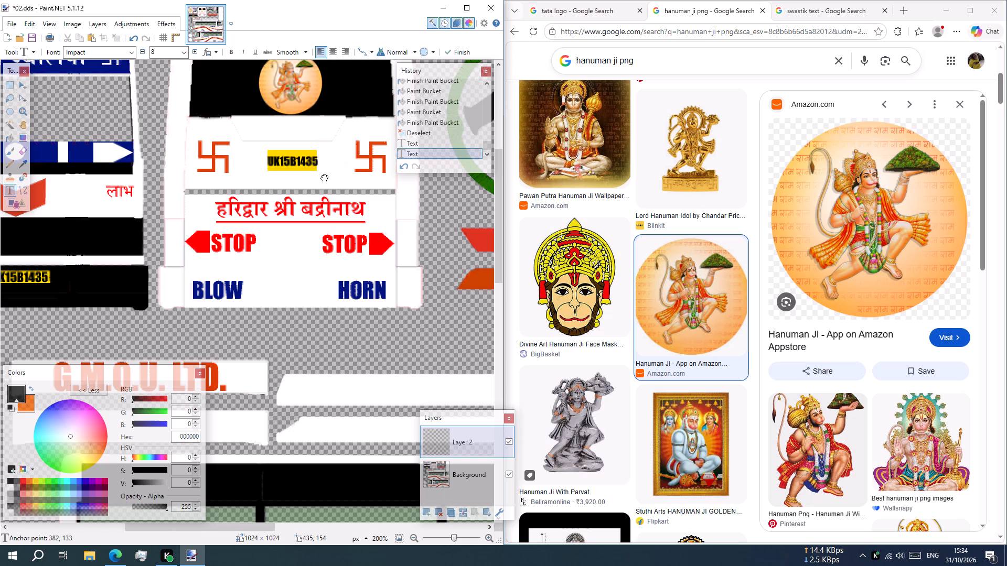
{"action": "left_click", "coordinate": [146, 49]}
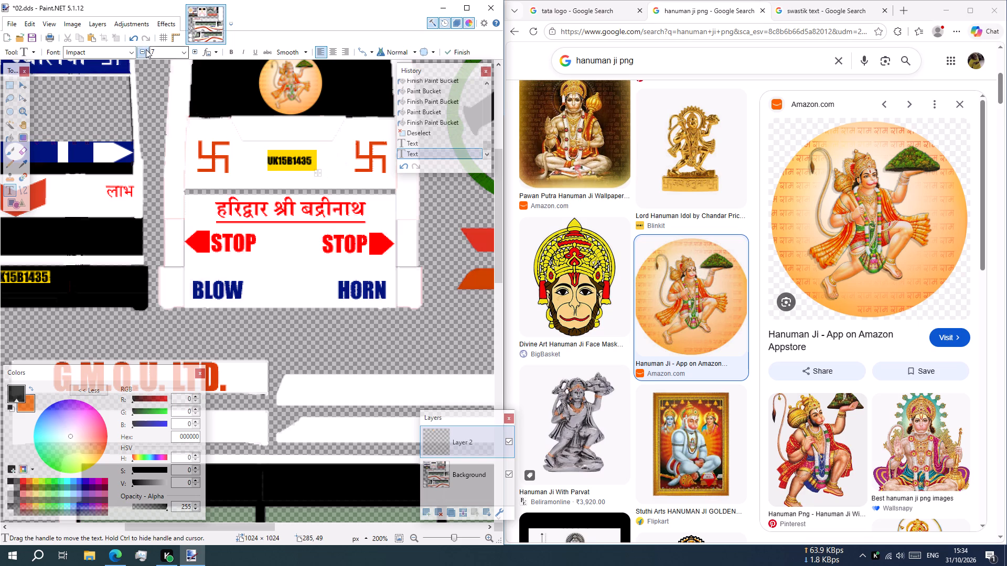
{"action": "left_click", "coordinate": [318, 173]}
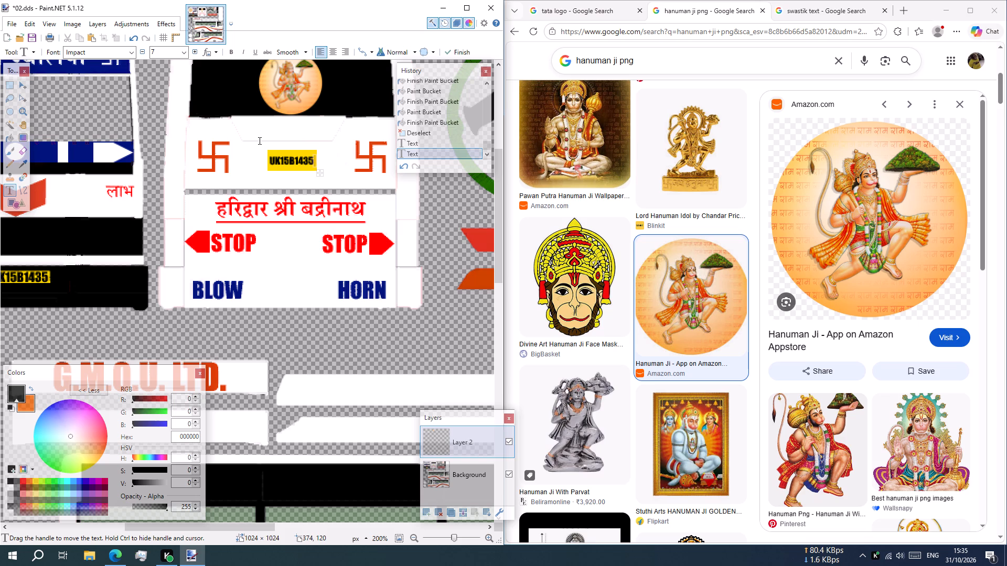
Add the text G.M.O.U. LTD. in Impact size 13 above the rear number plate, just below the rear window.
{"action": "left_click", "coordinate": [242, 128]}
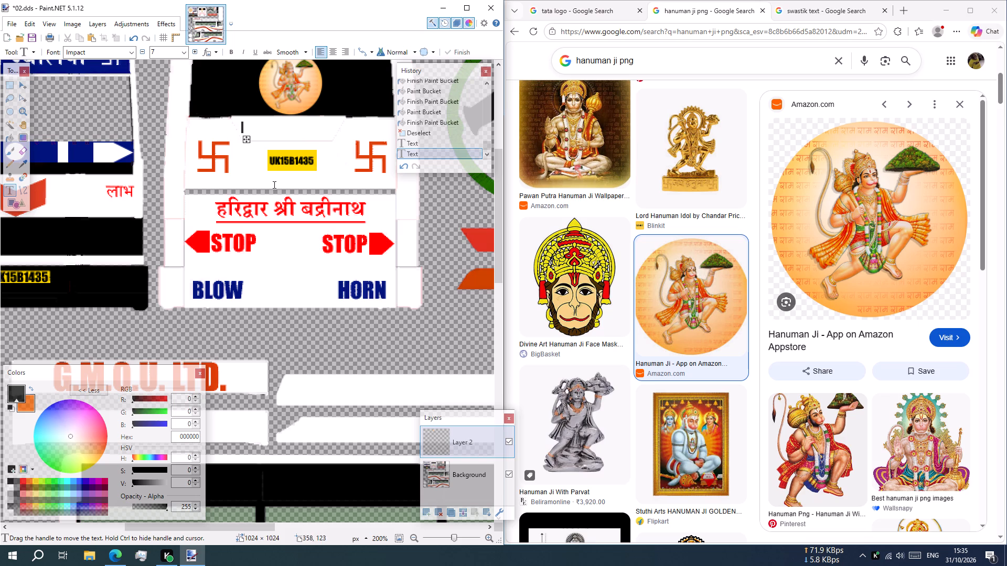
{"action": "type", "text": "GG"}
{"action": "key", "text": "BackSpace"}
{"action": "type", "text": ".M"}
{"action": "type", "text": ".O."}
{"action": "key", "text": "u"}
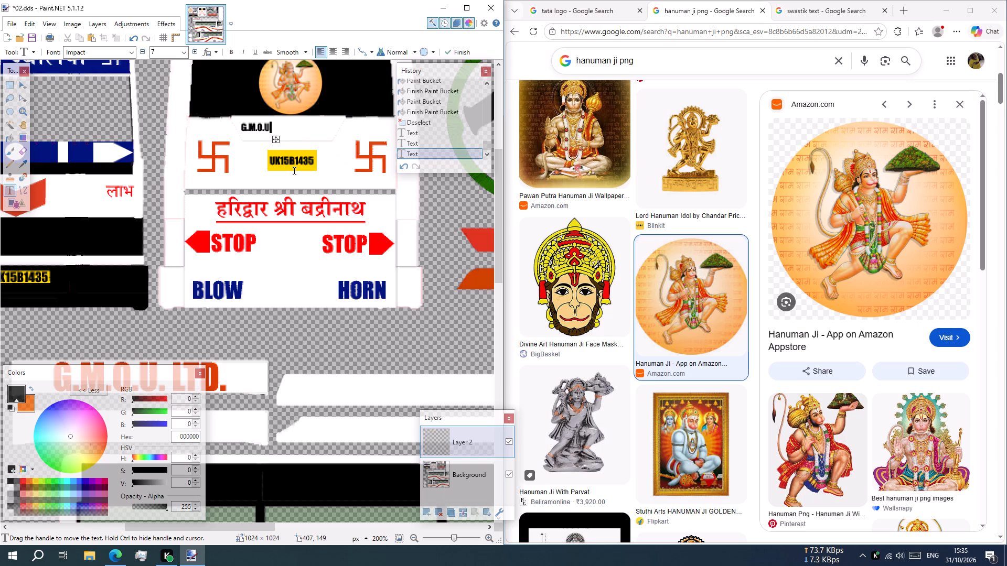
{"action": "type", "text": ". LTM"}
{"action": "key", "text": "BackSpace"}
{"action": "key", "text": "d"}
{"action": "key", "text": "period"}
{"action": "triple_click", "coordinate": [193, 55]}
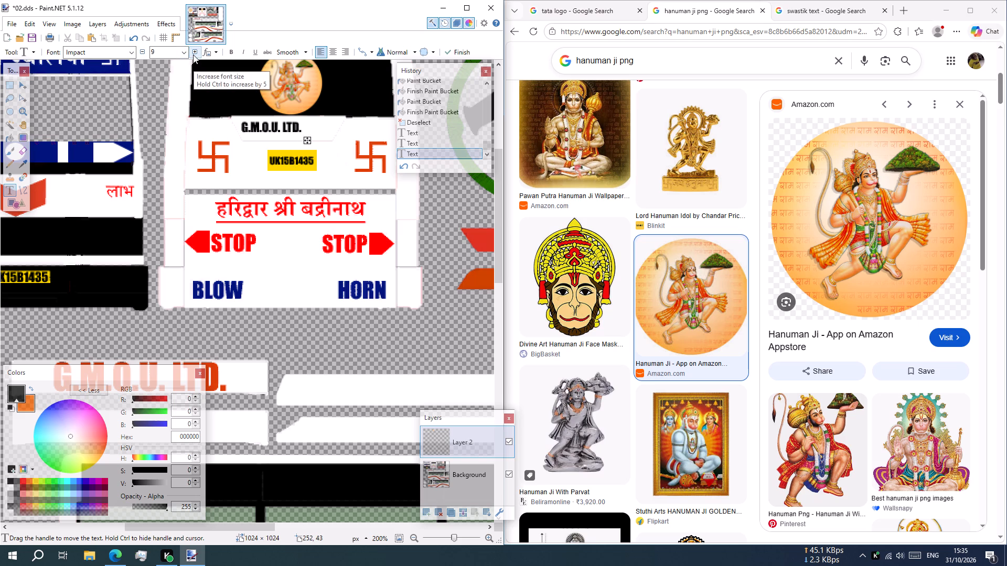
{"action": "left_click", "coordinate": [193, 55]}
{"action": "left_click", "coordinate": [193, 55]}
{"action": "left_click", "coordinate": [193, 55]}
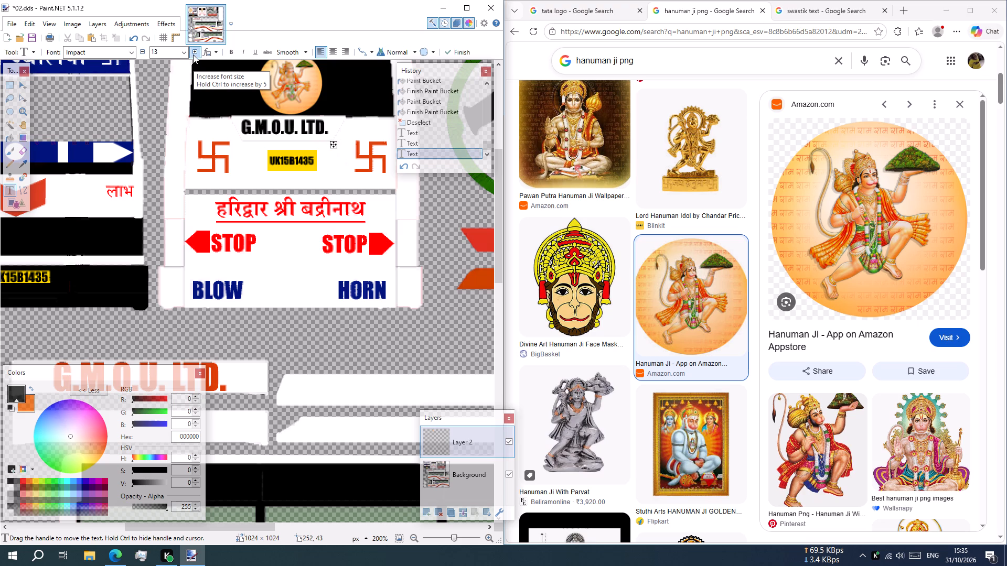
Colour the G.M.O.U. LTD. text dark red D10000 and centre it above the rear number plate.
{"action": "left_click", "coordinate": [25, 482]}
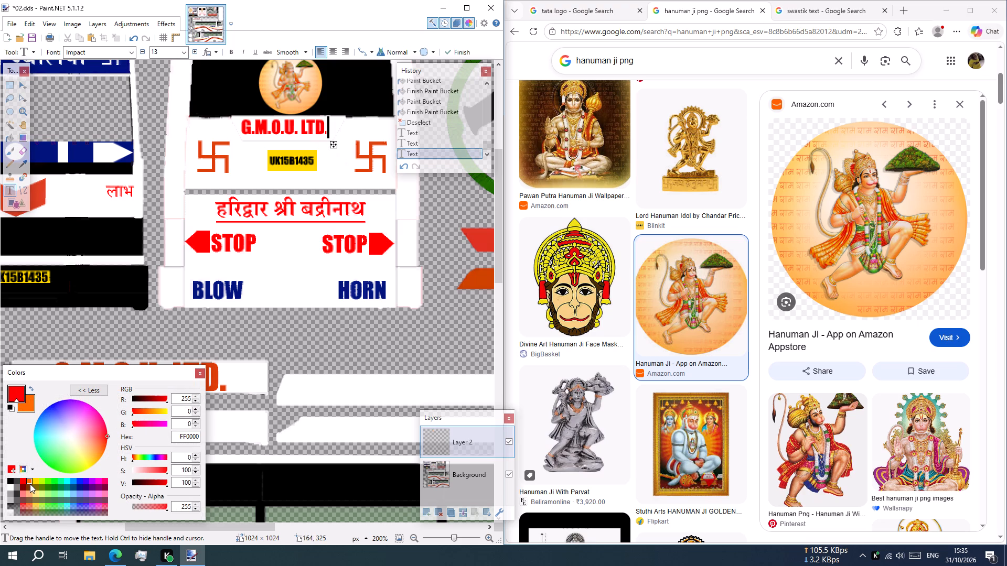
{"action": "left_click", "coordinate": [165, 399]}
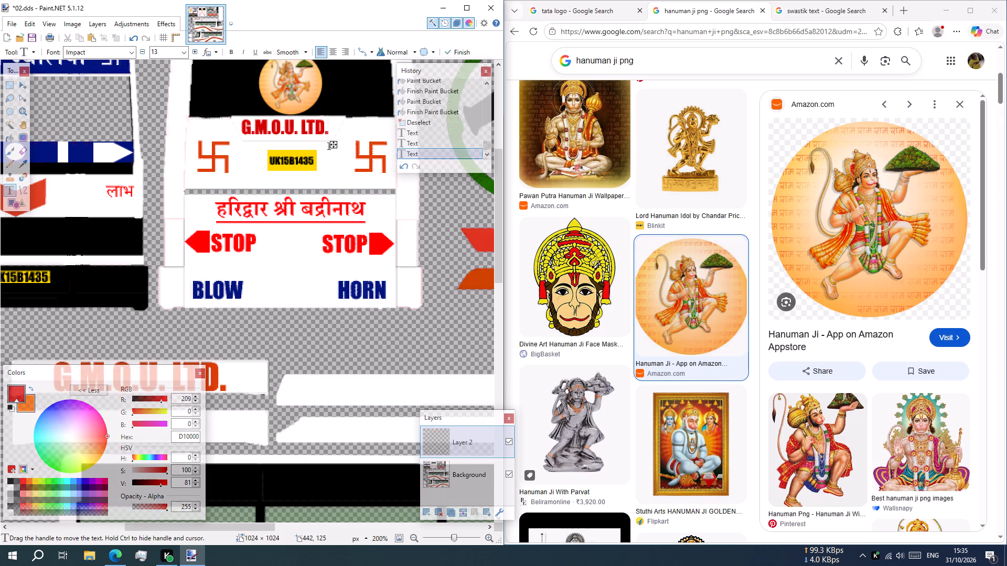
{"action": "left_click_drag", "start_coordinate": [333, 145], "coordinate": [337, 147]}
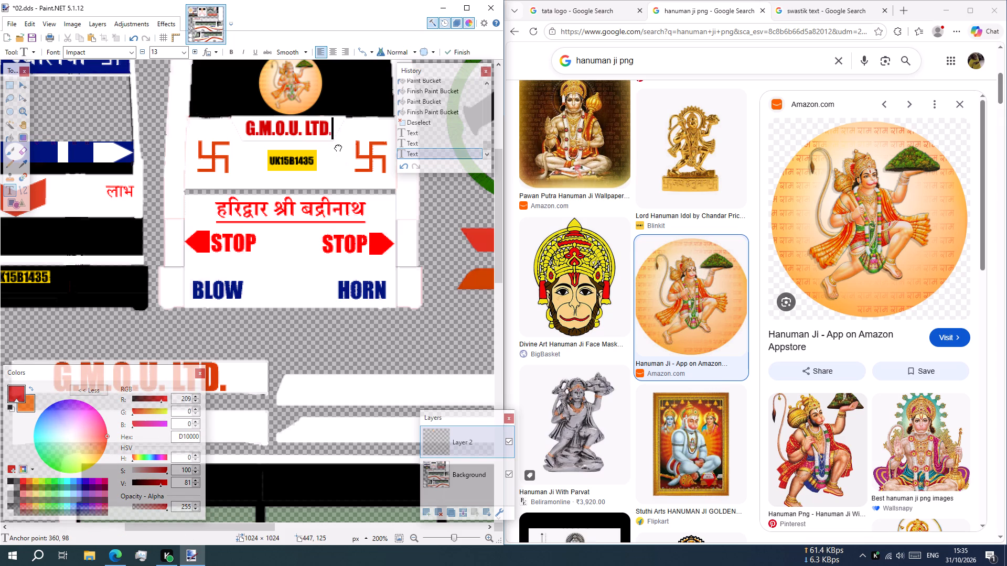
{"action": "left_click_drag", "start_coordinate": [337, 147], "coordinate": [338, 146]}
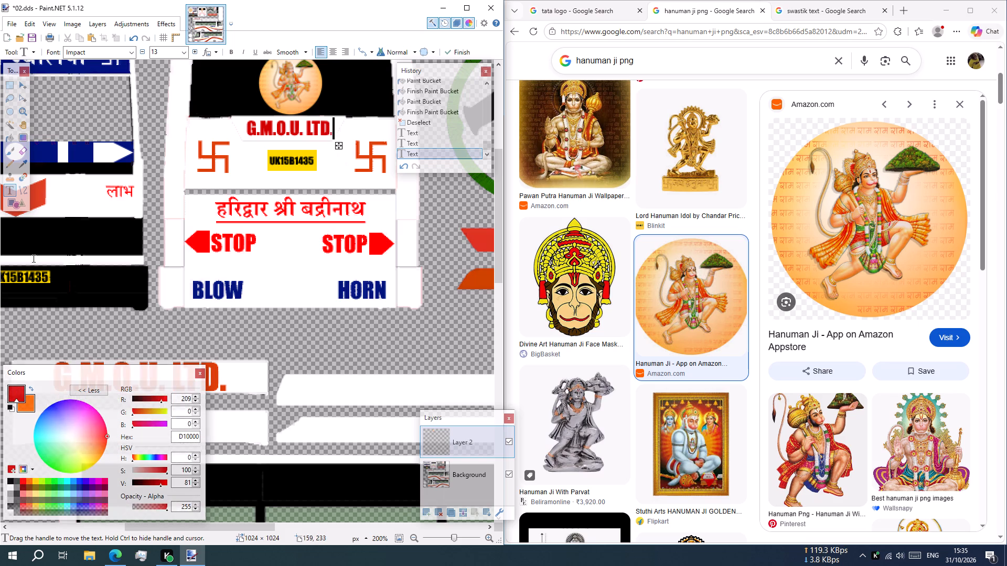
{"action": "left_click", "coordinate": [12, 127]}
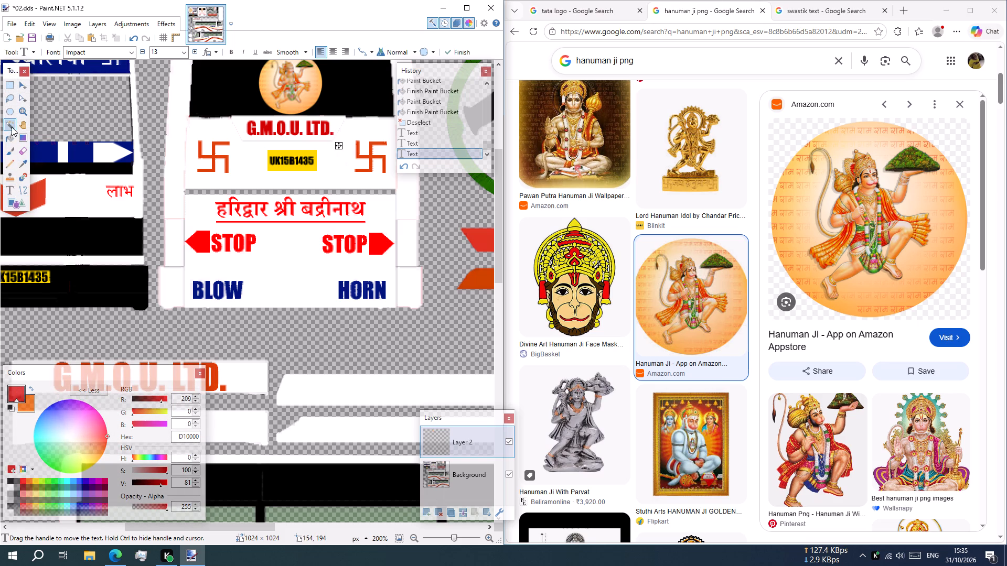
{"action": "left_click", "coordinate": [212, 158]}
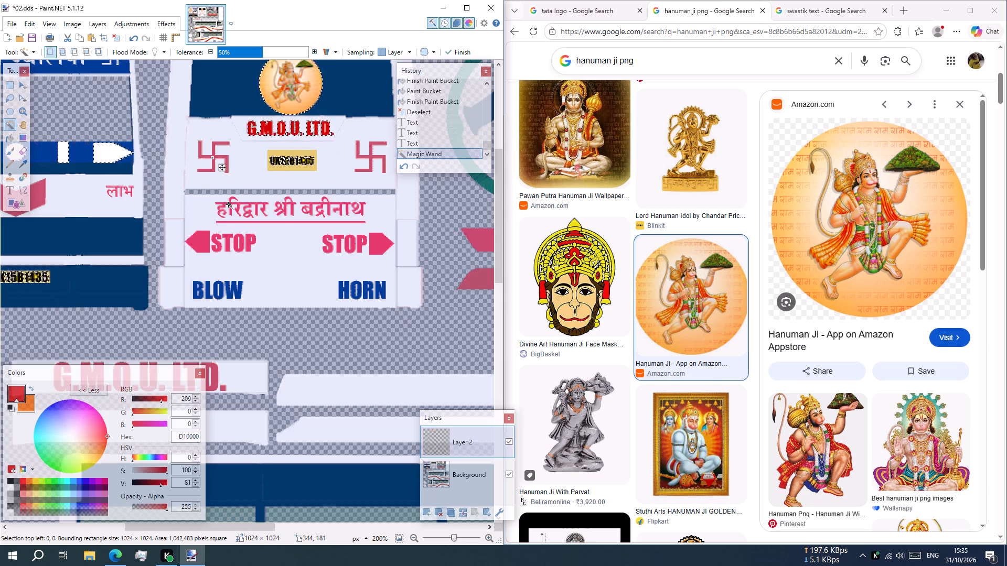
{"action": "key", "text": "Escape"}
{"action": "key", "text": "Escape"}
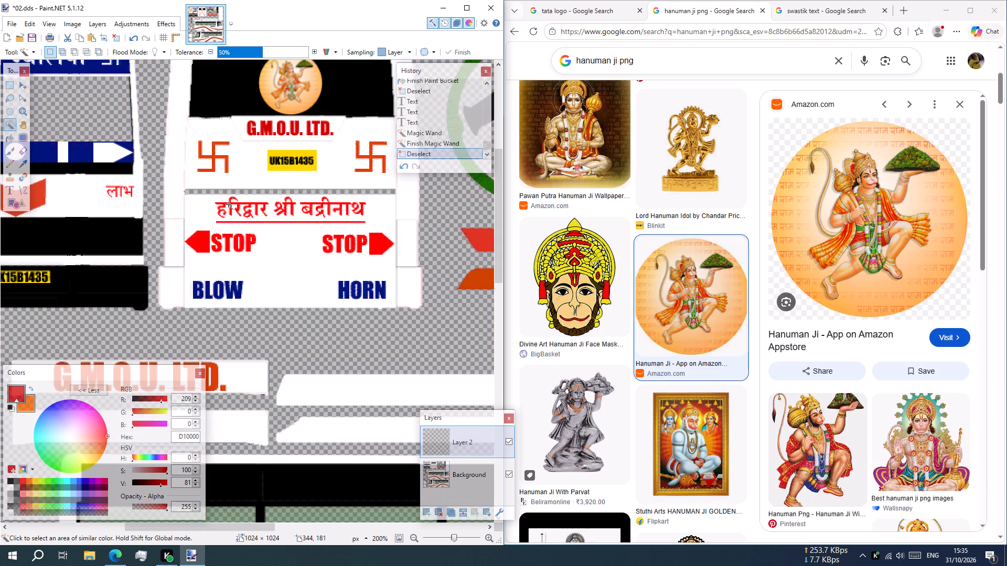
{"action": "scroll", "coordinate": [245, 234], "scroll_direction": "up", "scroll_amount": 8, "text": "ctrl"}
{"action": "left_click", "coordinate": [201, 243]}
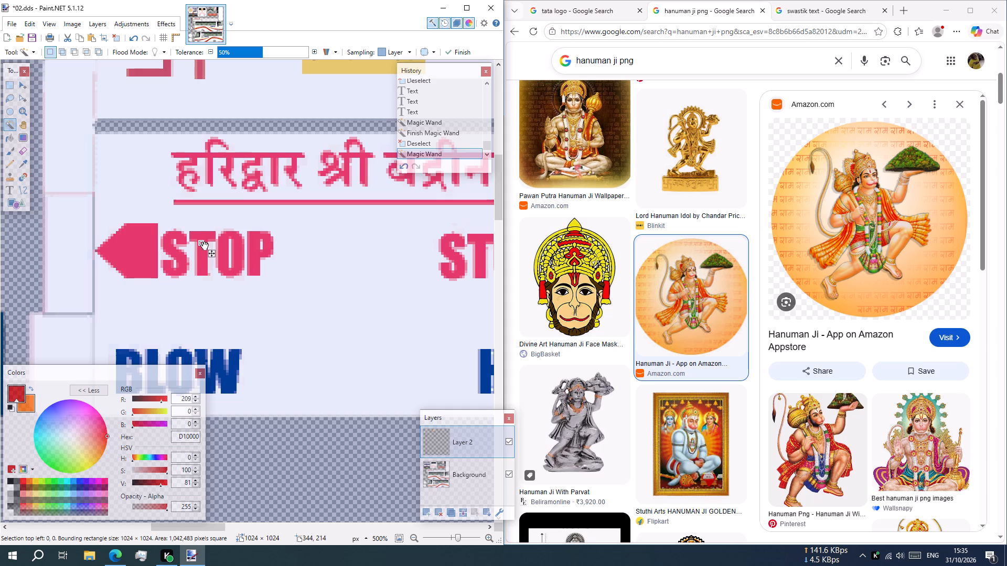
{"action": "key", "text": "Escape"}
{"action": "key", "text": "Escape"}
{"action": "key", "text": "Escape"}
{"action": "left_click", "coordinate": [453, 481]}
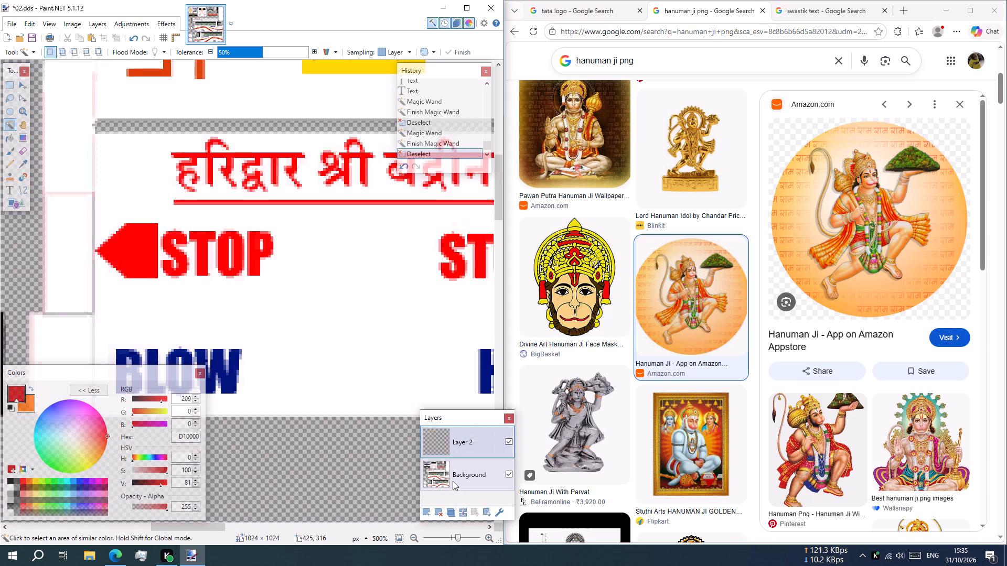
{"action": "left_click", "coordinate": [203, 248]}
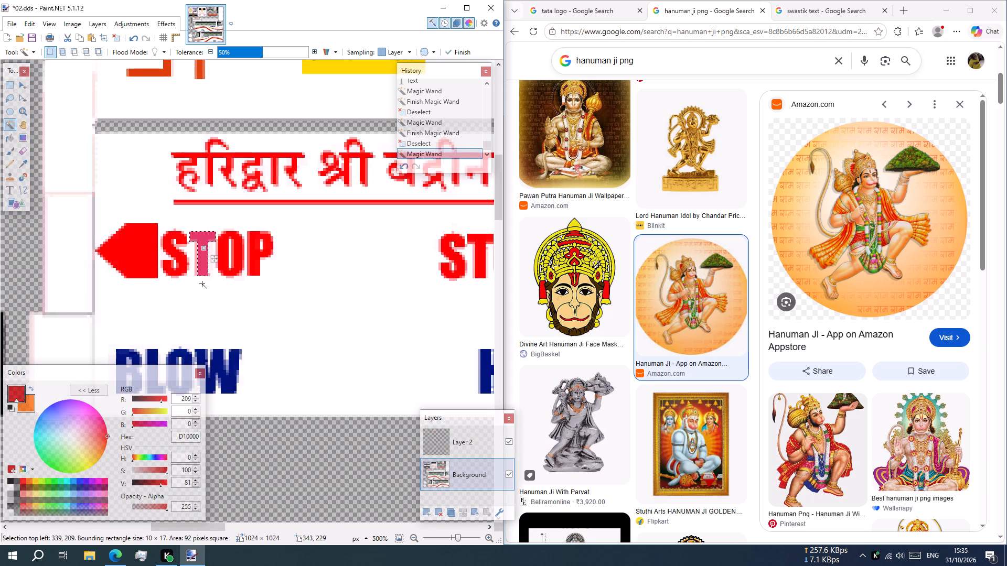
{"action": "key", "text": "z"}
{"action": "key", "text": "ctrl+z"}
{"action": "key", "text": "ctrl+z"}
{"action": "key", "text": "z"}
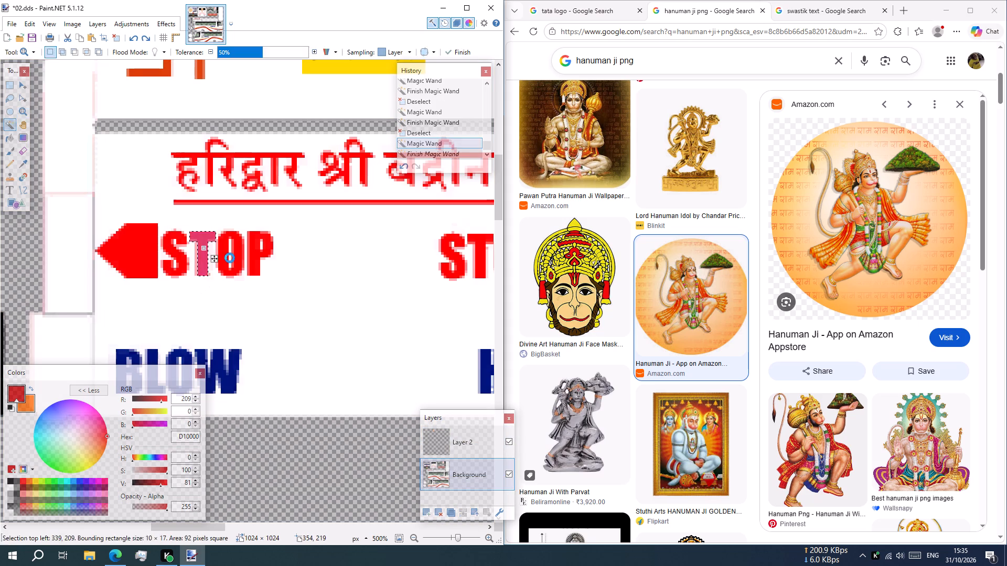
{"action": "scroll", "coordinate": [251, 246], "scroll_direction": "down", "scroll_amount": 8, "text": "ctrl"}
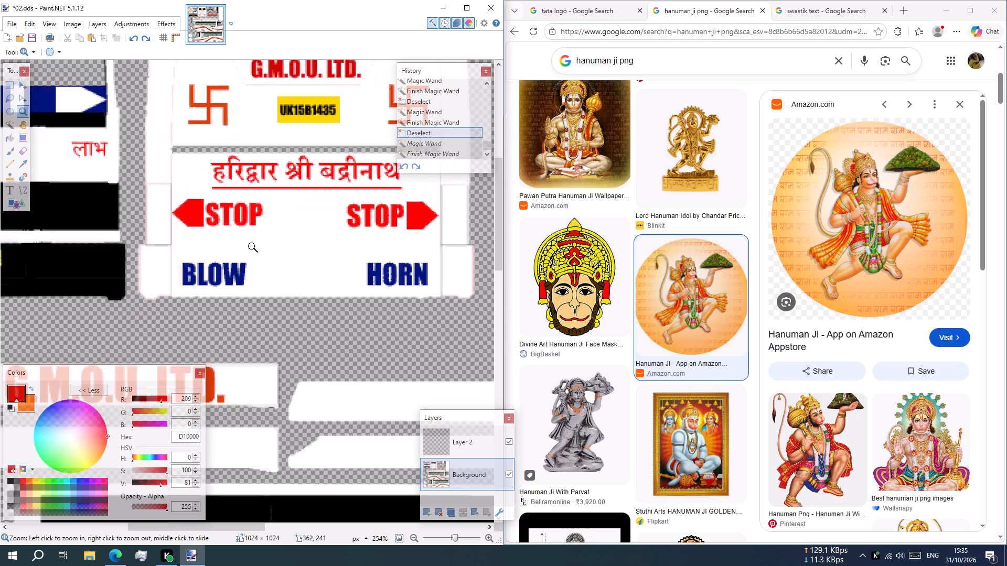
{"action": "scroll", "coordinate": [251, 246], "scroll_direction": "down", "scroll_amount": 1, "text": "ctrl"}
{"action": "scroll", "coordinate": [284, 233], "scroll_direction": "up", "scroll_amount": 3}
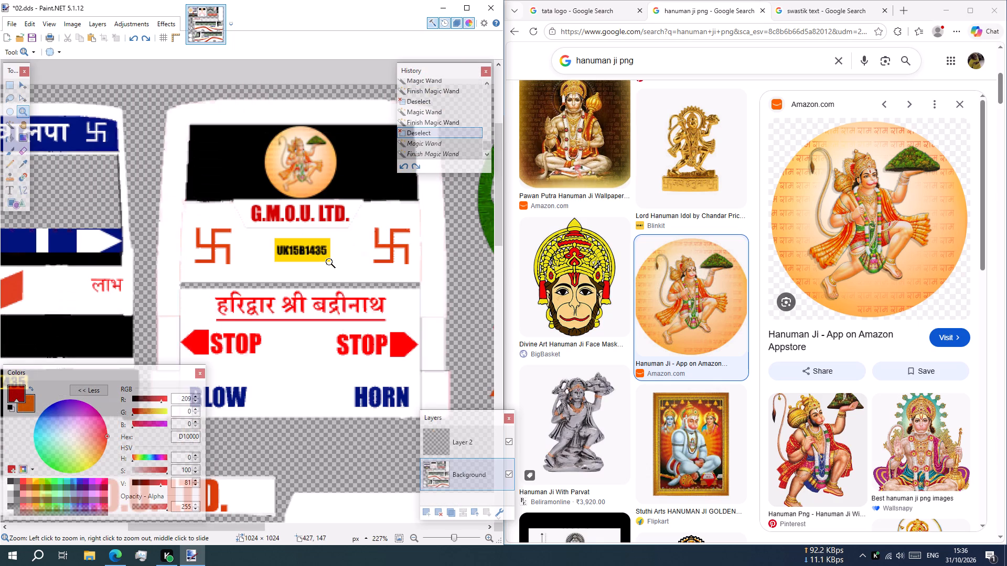
Merge Layer 2 down into the Background layer.
{"action": "left_click", "coordinate": [457, 430]}
{"action": "left_click", "coordinate": [466, 515]}
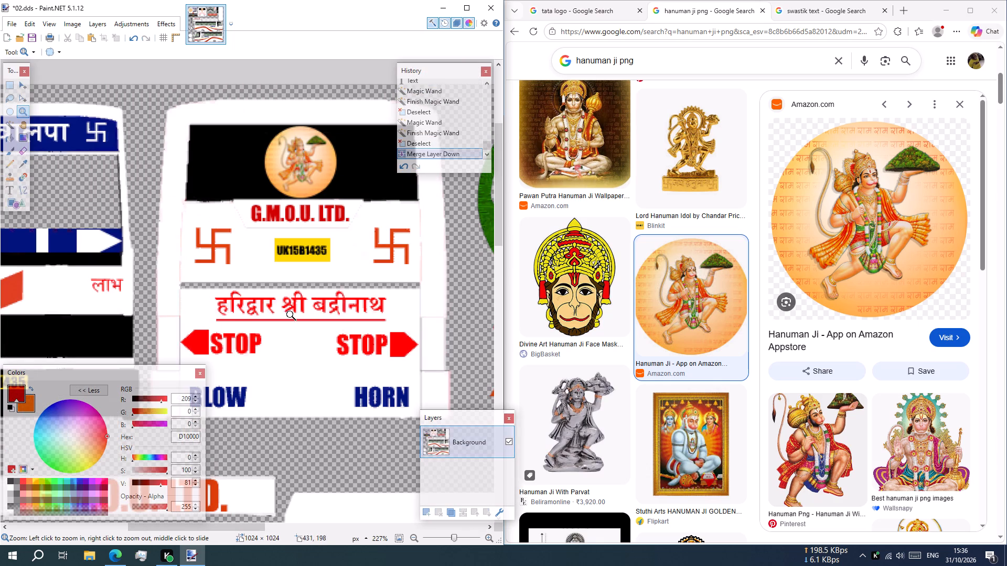
Recolour both swastikas beside the rear number plate dark red D10000, selecting and filling each one.
{"action": "scroll", "coordinate": [216, 267], "scroll_direction": "up", "scroll_amount": 1, "text": "ctrl"}
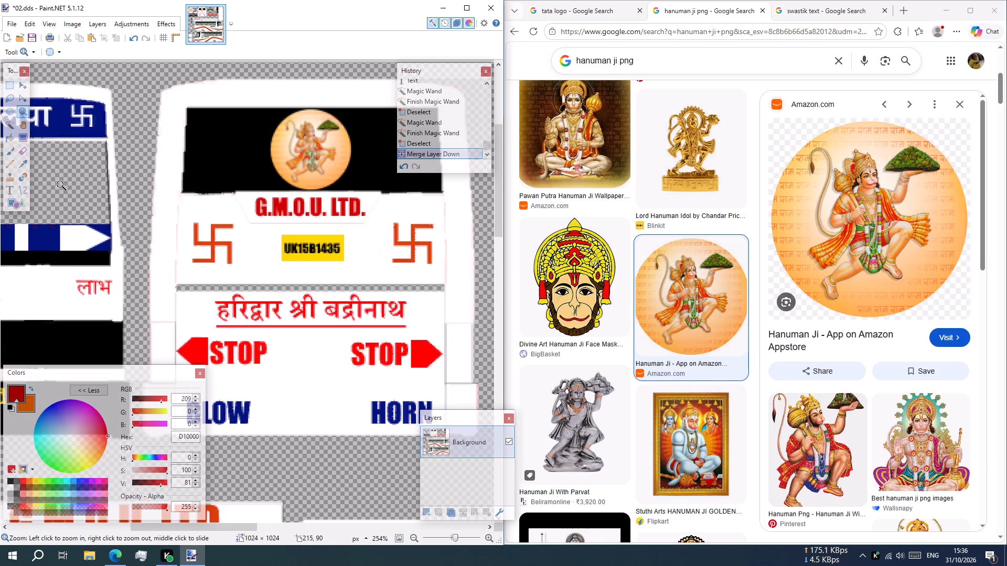
{"action": "left_click", "coordinate": [13, 126]}
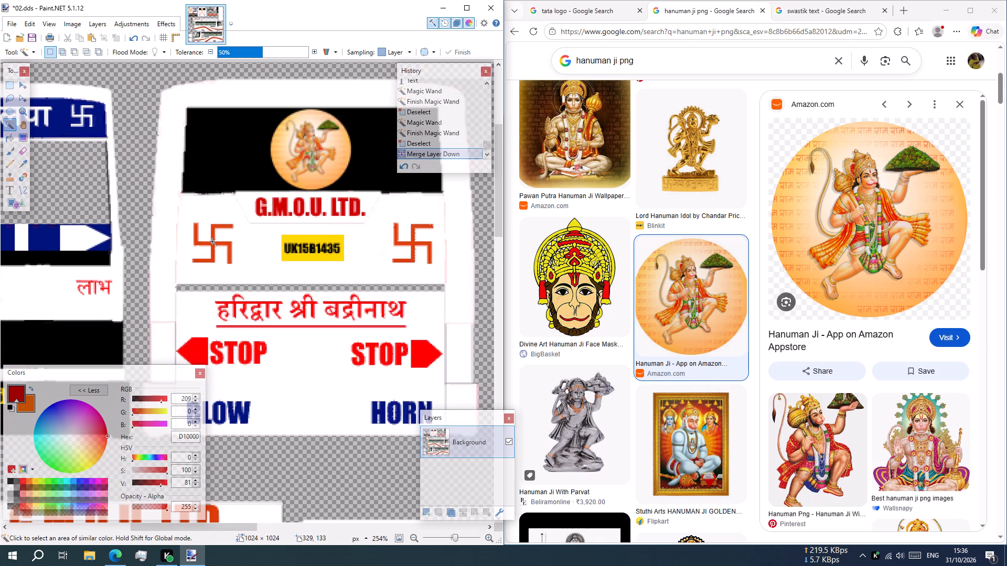
{"action": "left_click", "coordinate": [212, 241]}
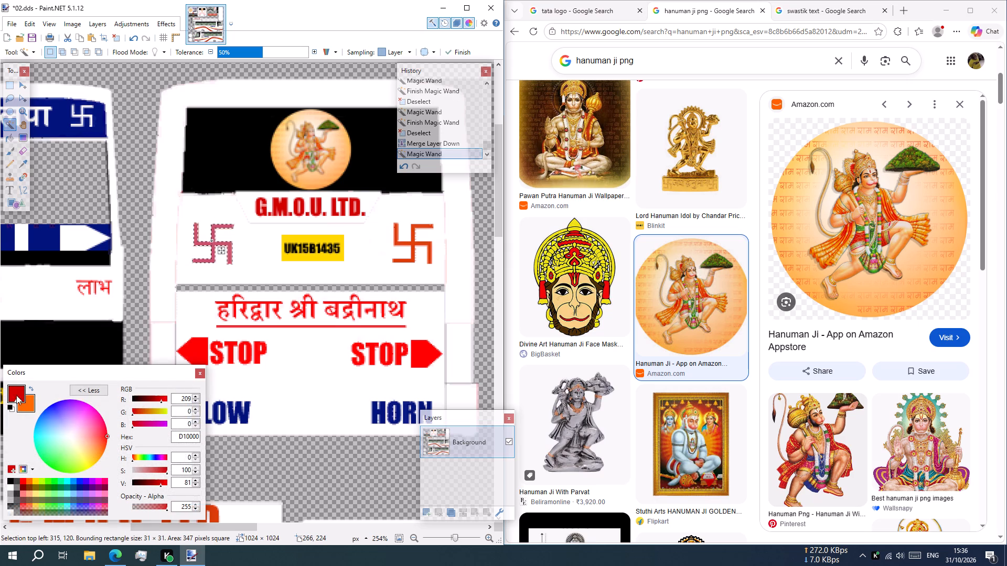
{"action": "left_click", "coordinate": [9, 140]}
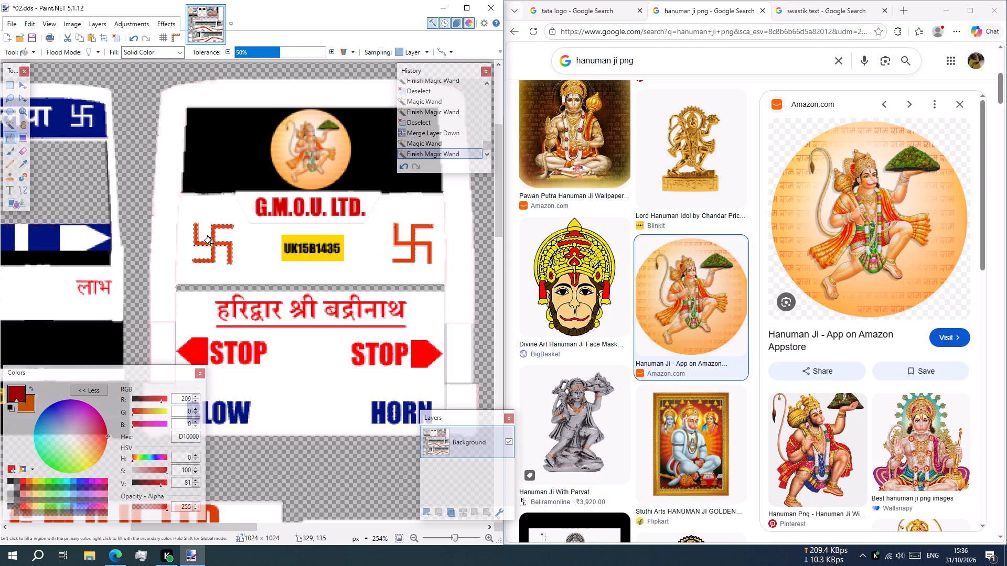
{"action": "left_click", "coordinate": [212, 243]}
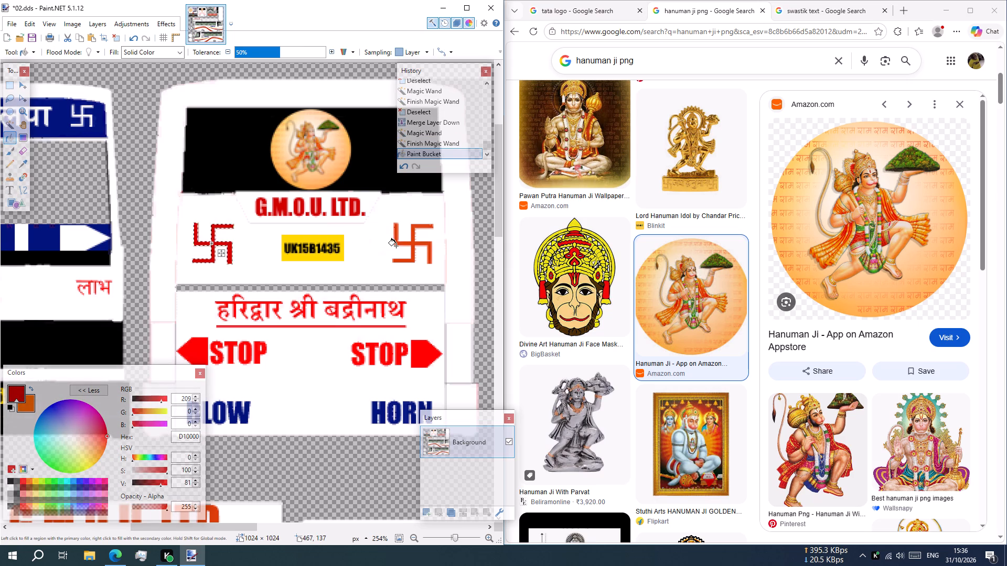
{"action": "left_click", "coordinate": [399, 243]}
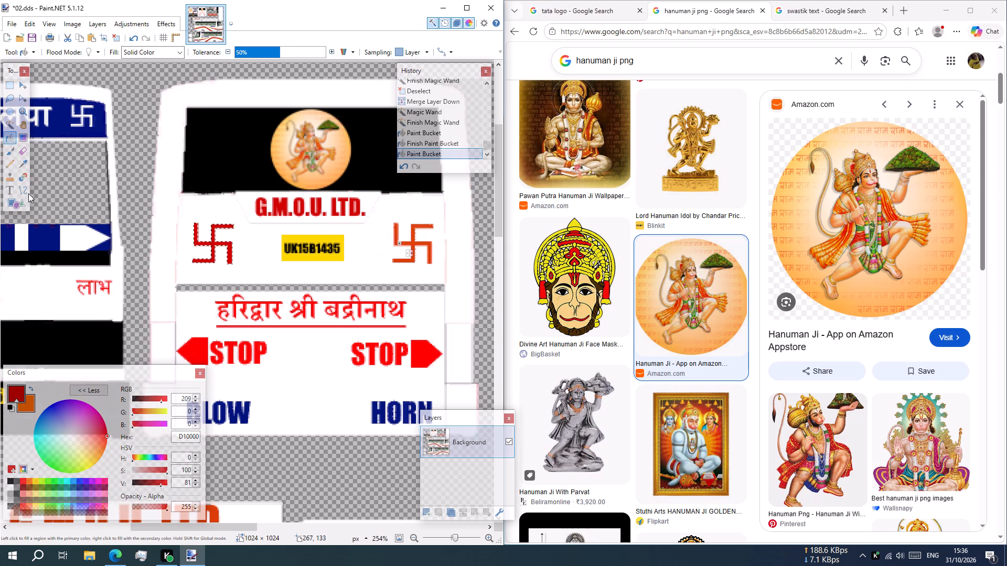
{"action": "left_click", "coordinate": [12, 126]}
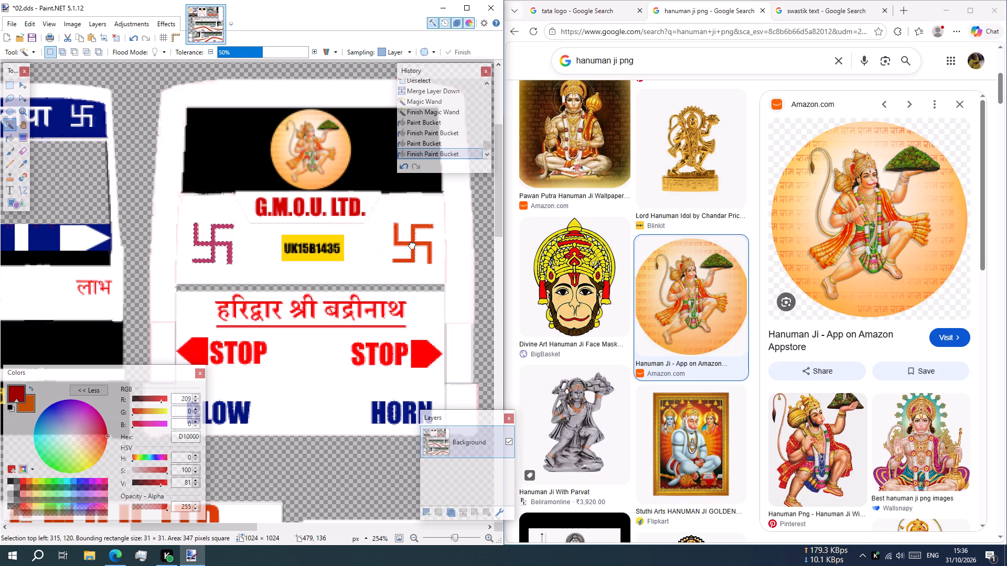
{"action": "left_click", "coordinate": [411, 244]}
{"action": "left_click", "coordinate": [12, 140]}
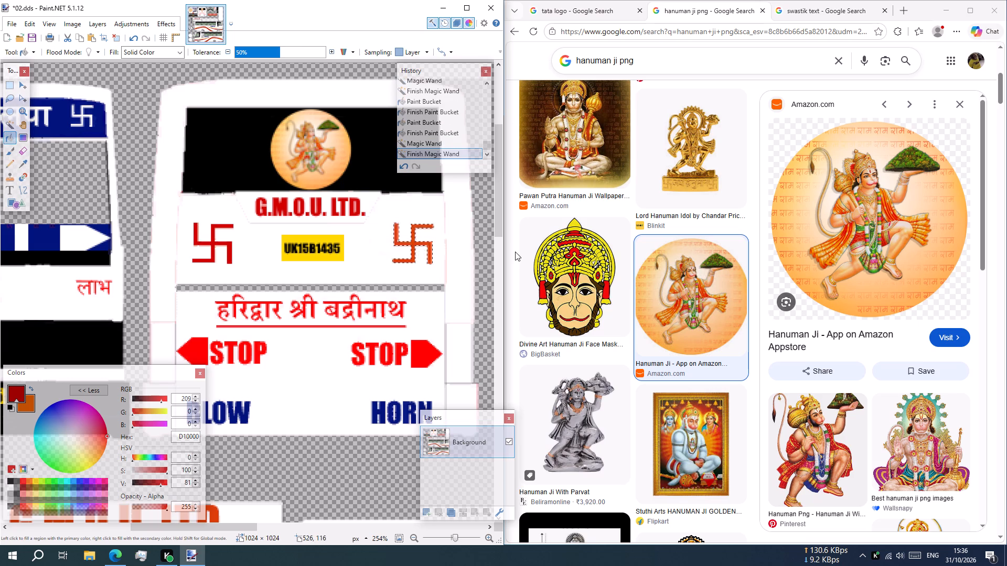
{"action": "left_click", "coordinate": [412, 241]}
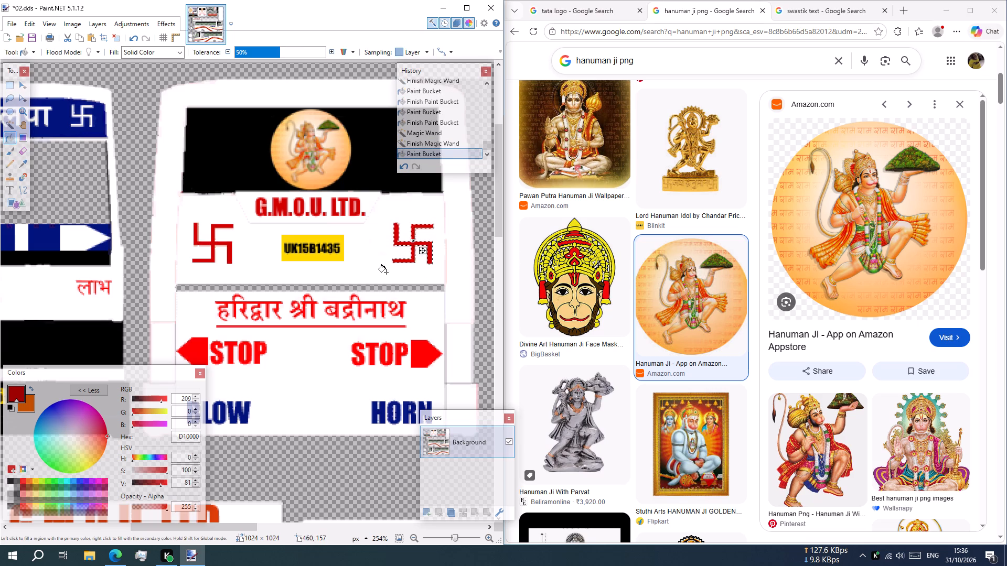
Select the word हरिद्वार in the rear Hindi lettering and fill it with dark red D10000.
{"action": "scroll", "coordinate": [294, 272], "scroll_direction": "down", "scroll_amount": 1}
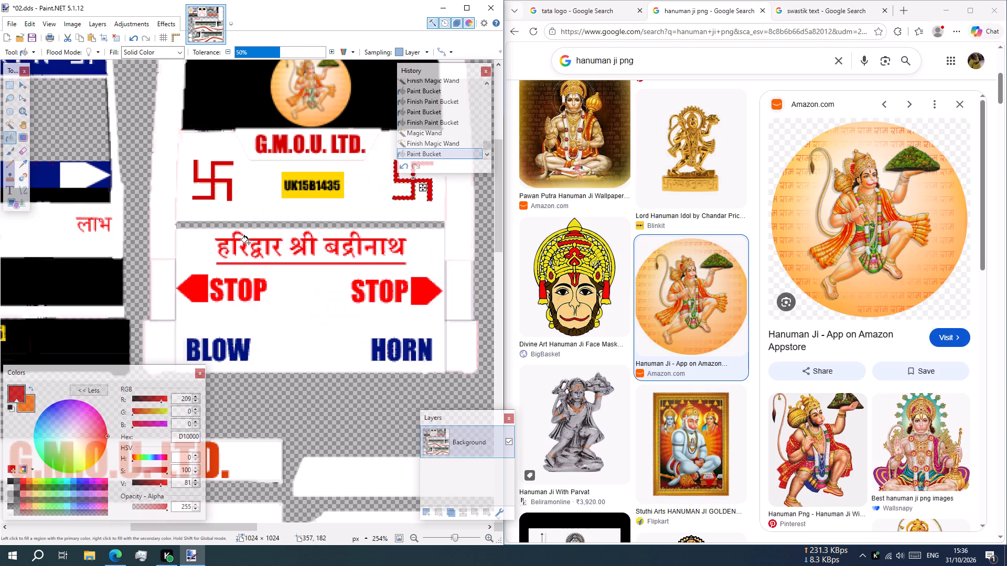
{"action": "left_click", "coordinate": [11, 125]}
{"action": "scroll", "coordinate": [255, 332], "scroll_direction": "up", "scroll_amount": 3}
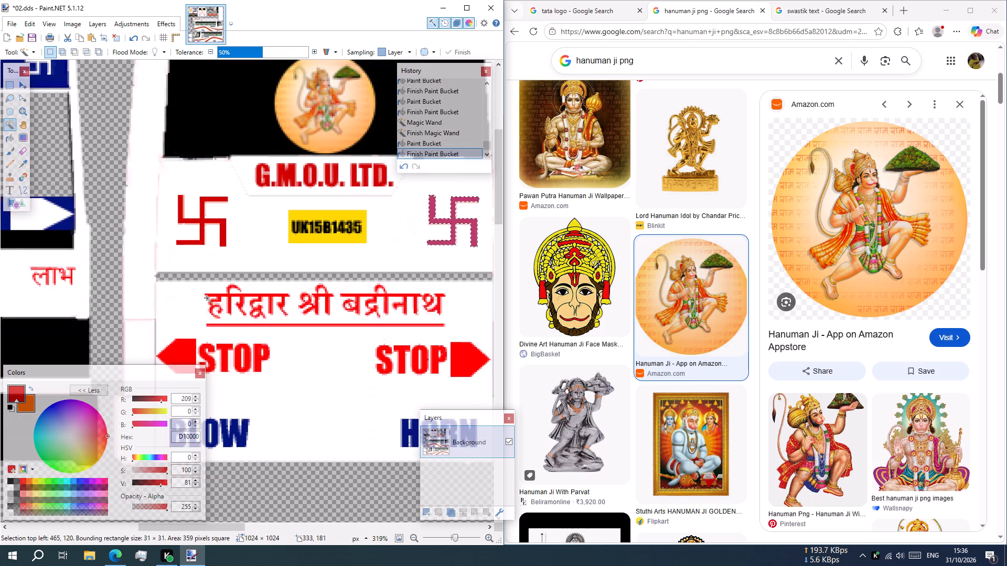
{"action": "scroll", "coordinate": [210, 297], "scroll_direction": "up", "scroll_amount": 4, "text": "ctrl"}
{"action": "scroll", "coordinate": [241, 319], "scroll_direction": "down", "scroll_amount": 3}
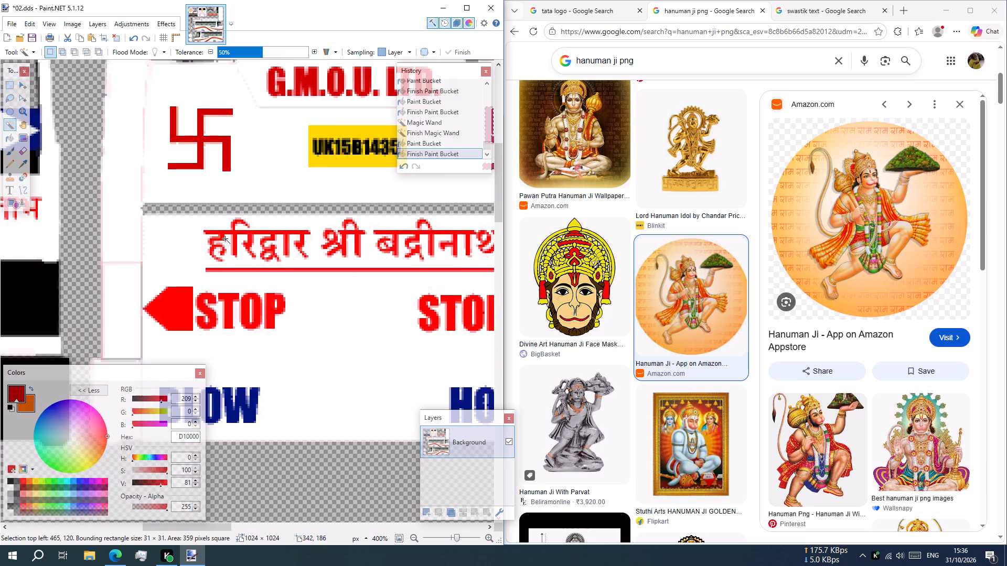
{"action": "left_click", "coordinate": [221, 236]}
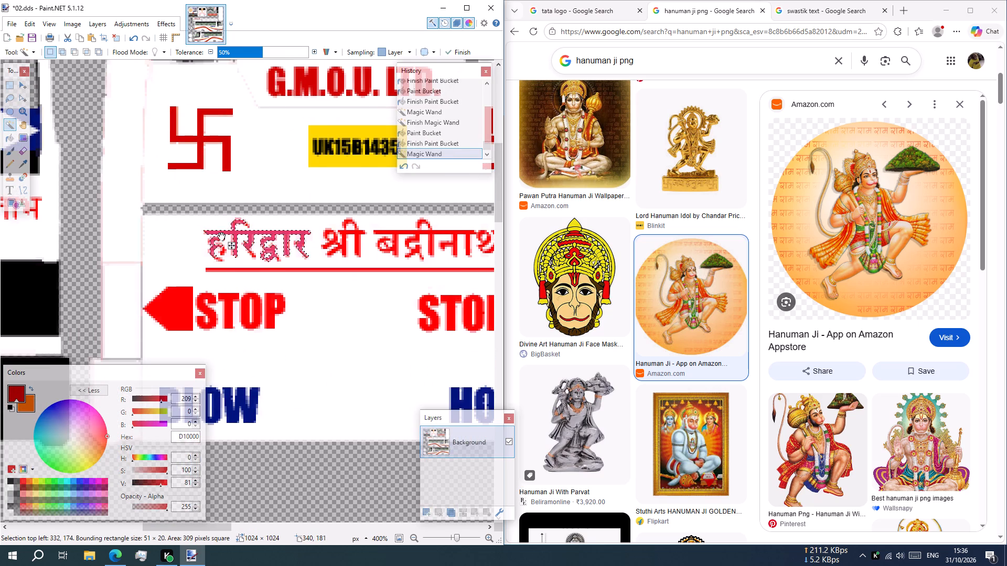
{"action": "left_click", "coordinate": [10, 139]}
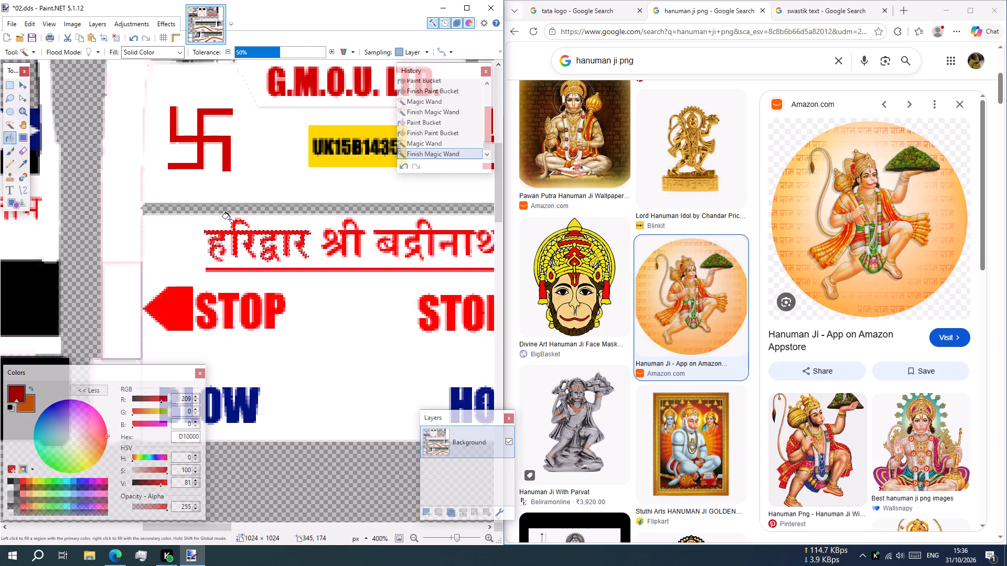
{"action": "left_click", "coordinate": [221, 232]}
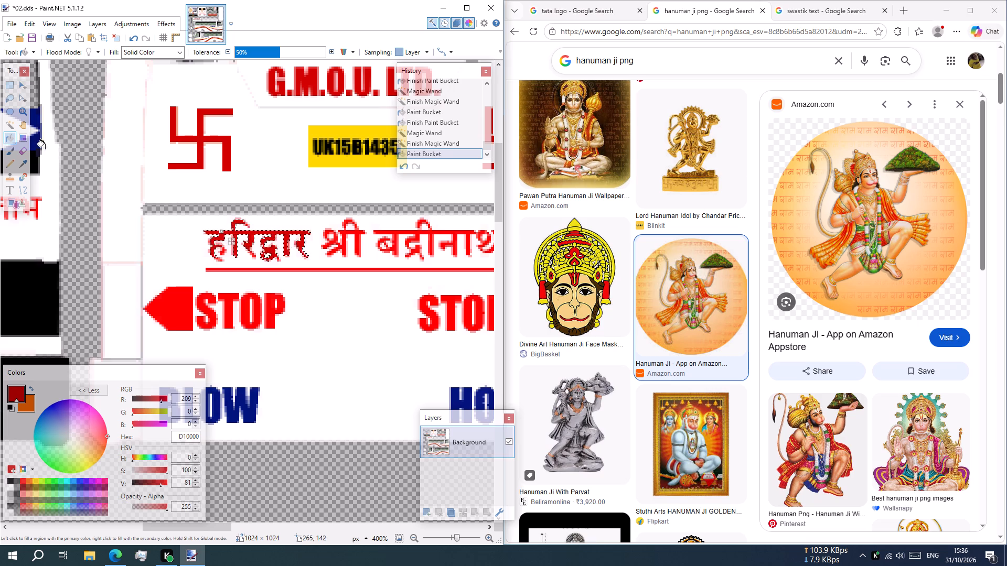
Recolour the words श्री and बद्रीनाथ in the rear Hindi lettering dark red D10000, selecting and filling each word.
{"action": "left_click", "coordinate": [12, 125]}
{"action": "left_click", "coordinate": [334, 236]}
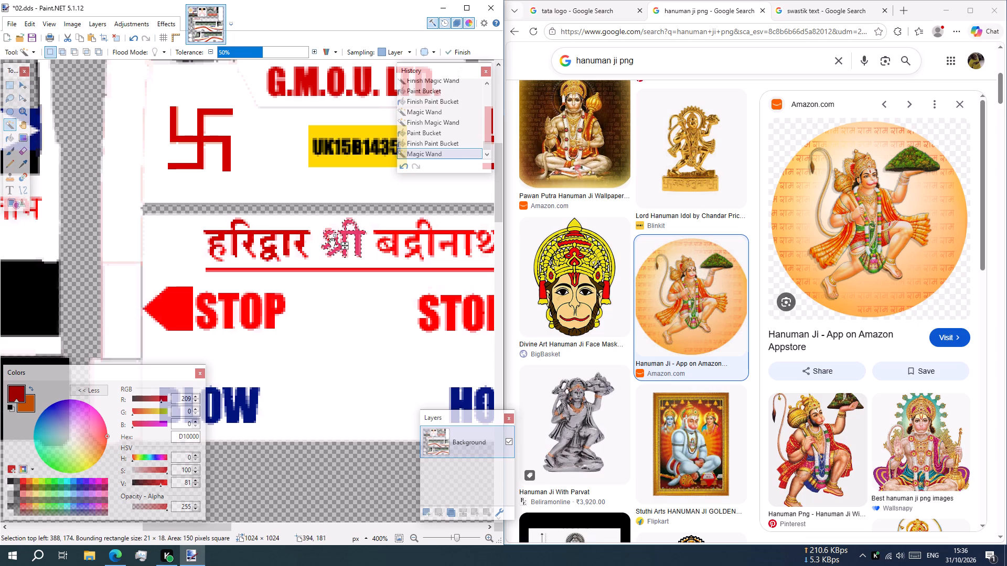
{"action": "left_click", "coordinate": [14, 138]}
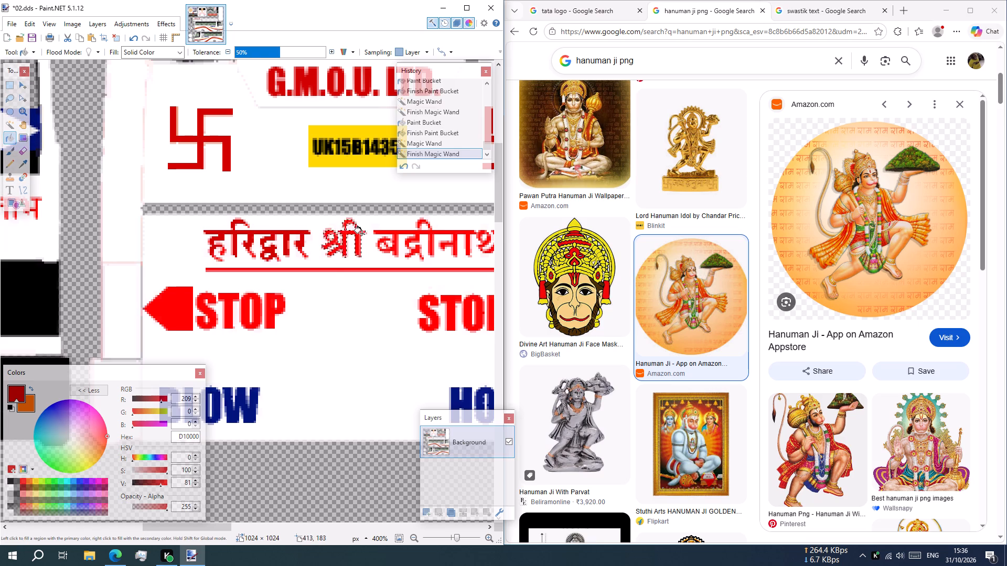
{"action": "left_click", "coordinate": [344, 232]}
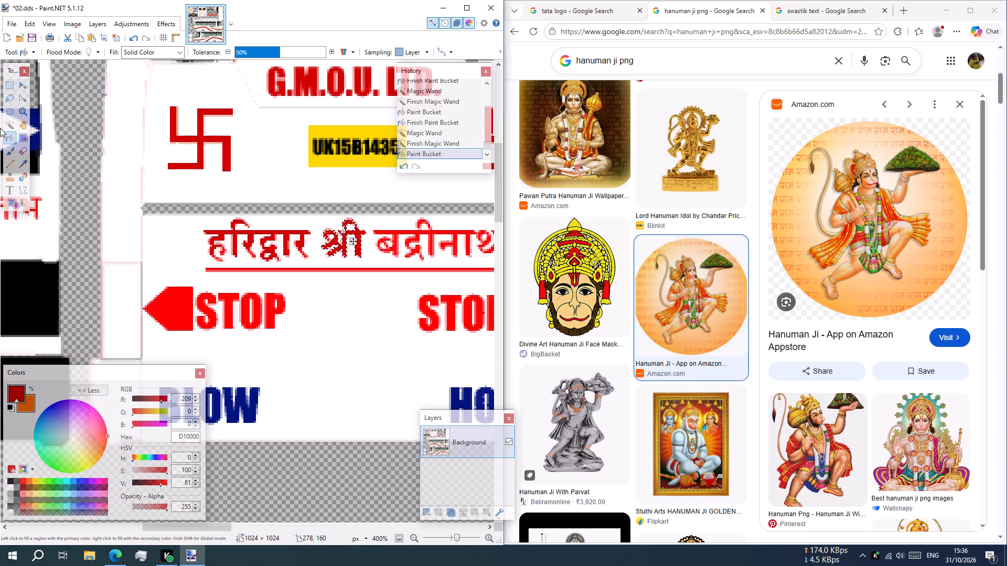
{"action": "left_click", "coordinate": [10, 126]}
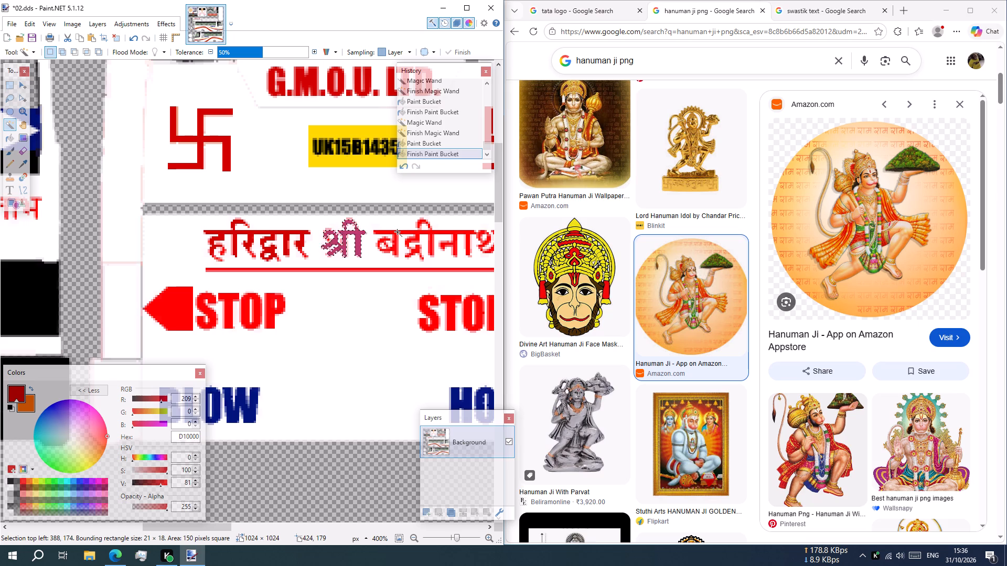
{"action": "left_click", "coordinate": [397, 232]}
{"action": "left_click", "coordinate": [9, 138]}
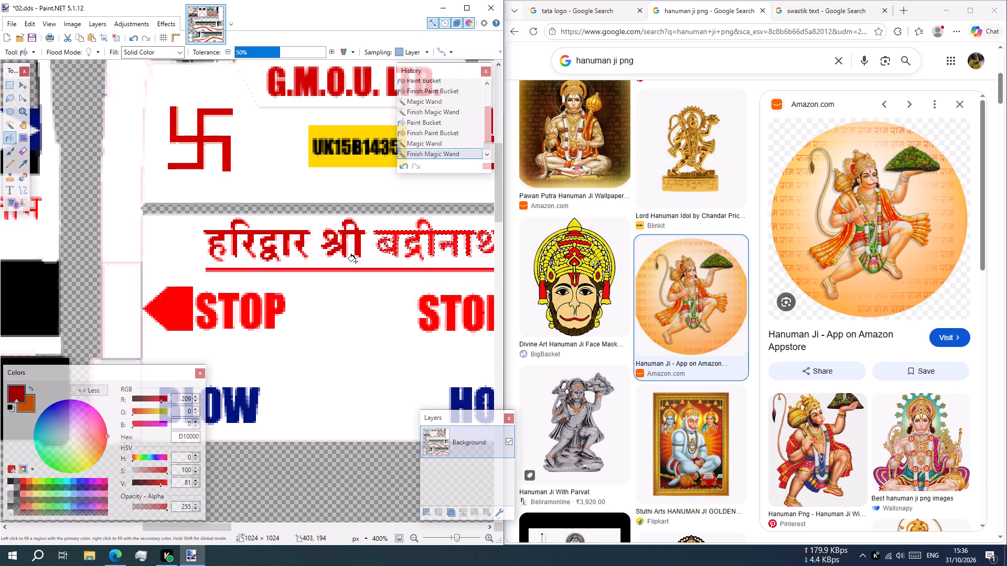
{"action": "left_click", "coordinate": [393, 241]}
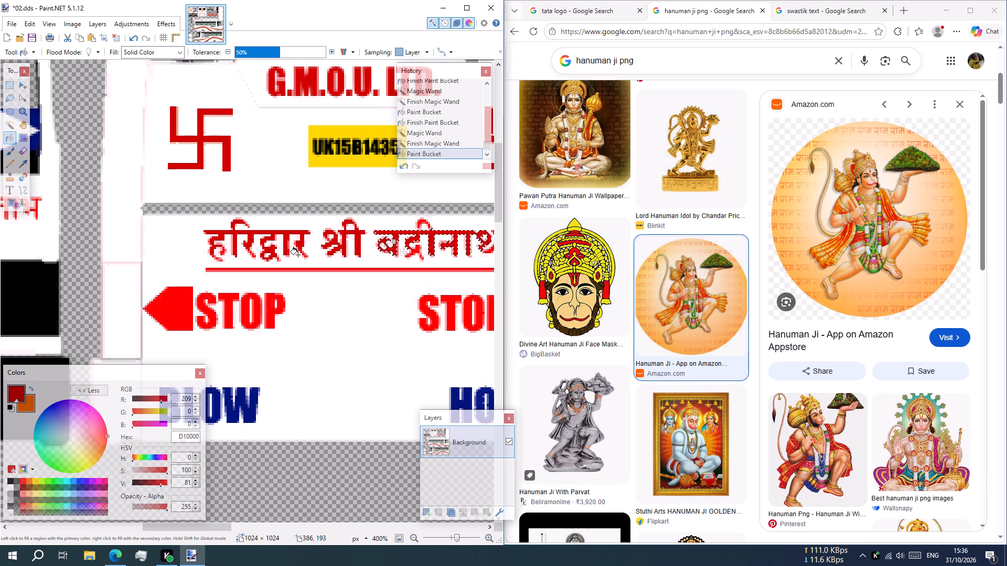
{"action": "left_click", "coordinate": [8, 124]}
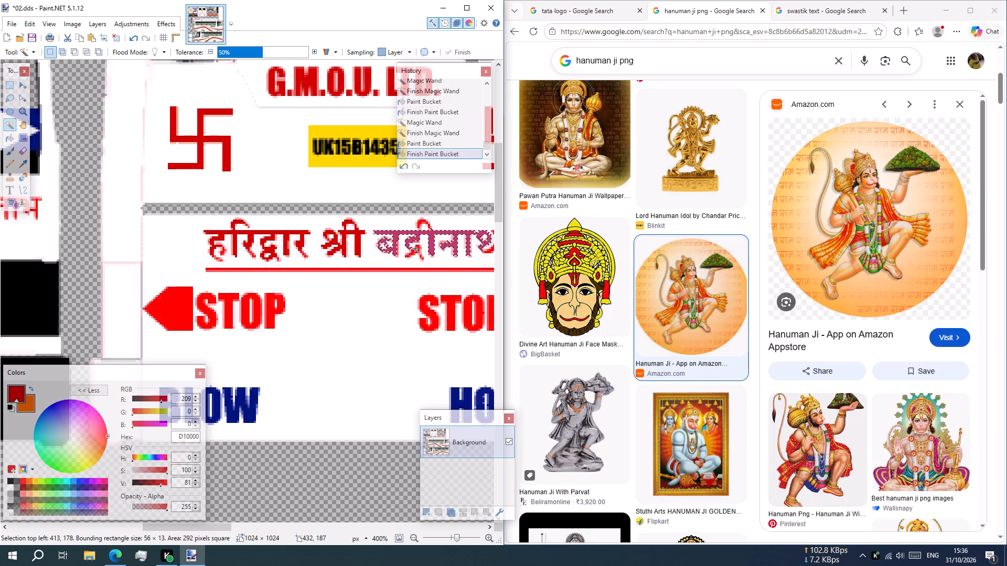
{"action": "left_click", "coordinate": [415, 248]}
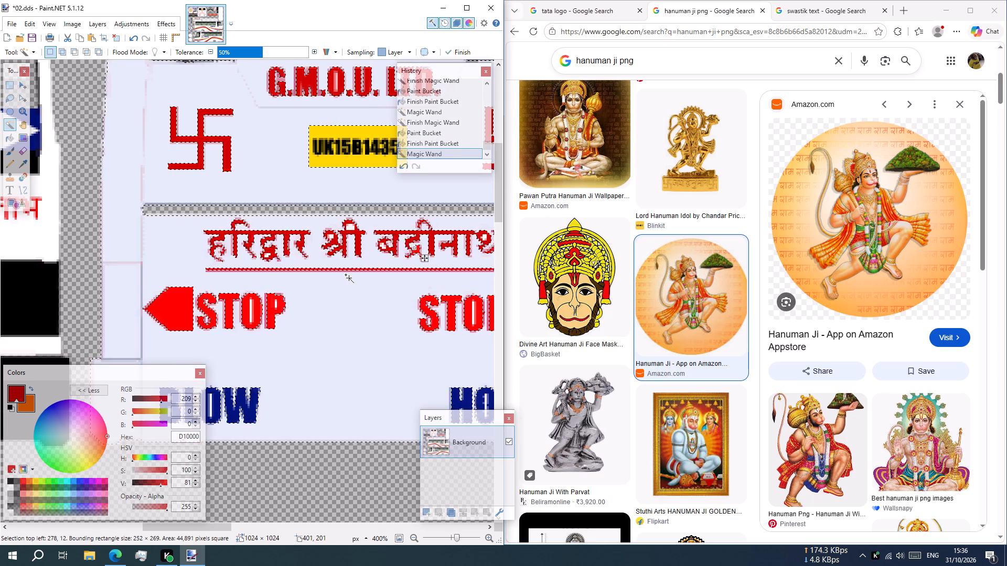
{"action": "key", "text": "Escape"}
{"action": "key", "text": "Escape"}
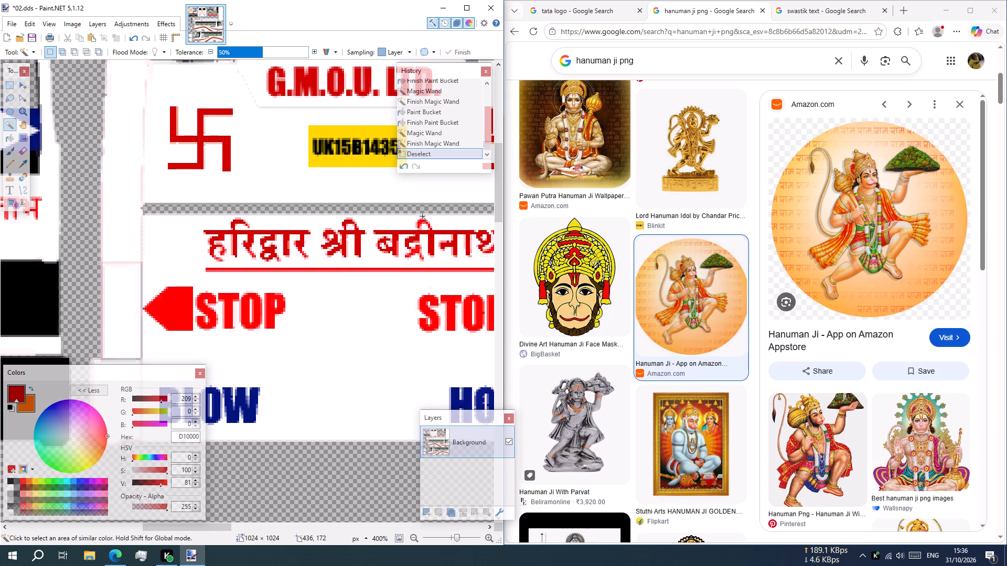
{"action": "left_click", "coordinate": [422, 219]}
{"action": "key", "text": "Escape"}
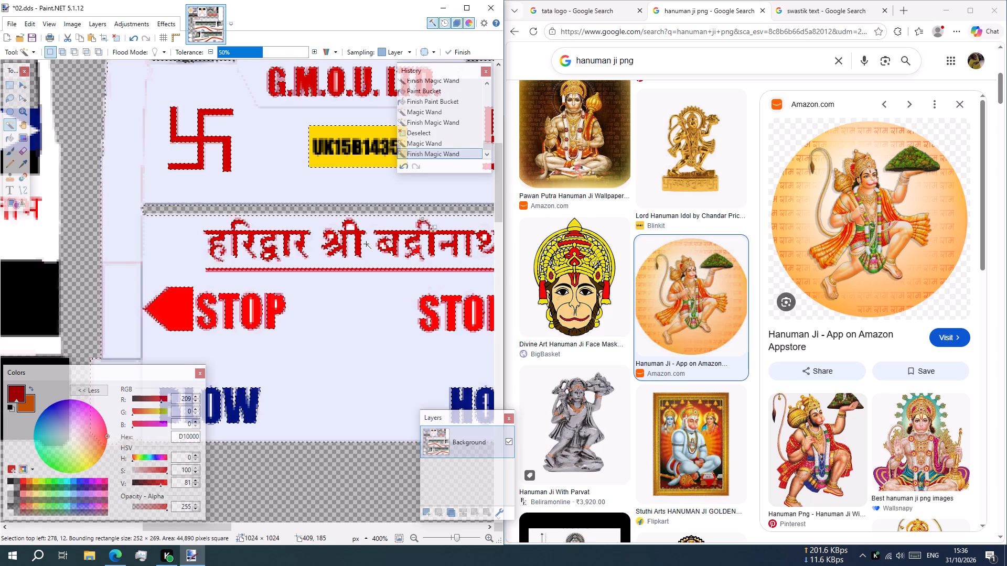
Select the leftover piece of the curved vowel sign above बद्रीनाथ in the rear lettering and fill it with dark red D10000.
{"action": "key", "text": "Escape"}
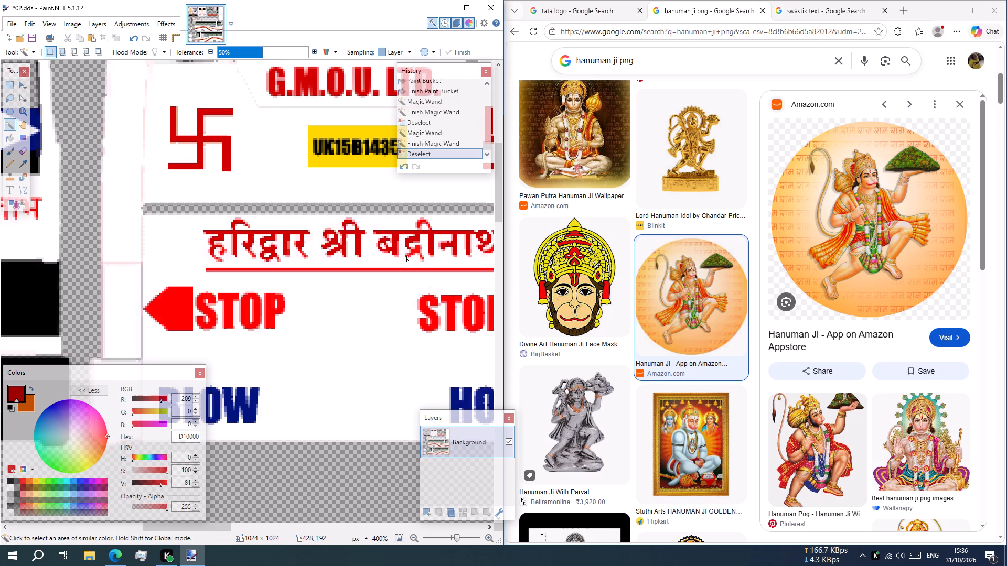
{"action": "scroll", "coordinate": [435, 257], "scroll_direction": "up", "scroll_amount": 10, "text": "ctrl"}
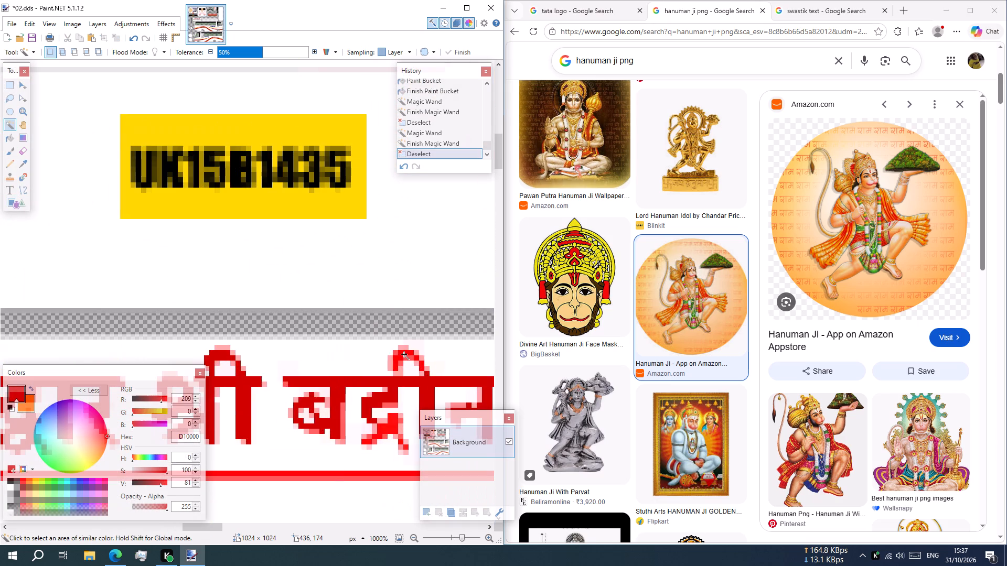
{"action": "left_click", "coordinate": [401, 354]}
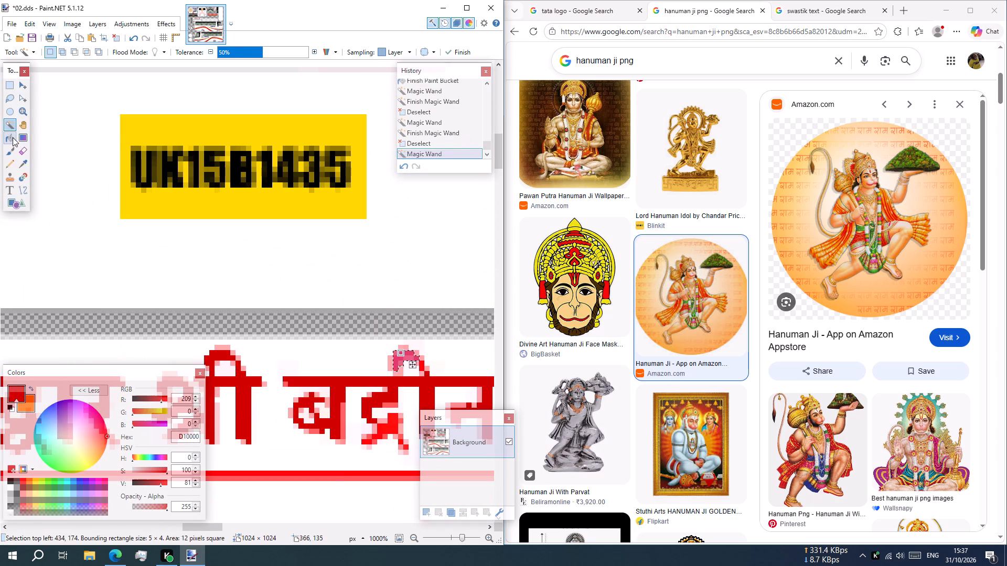
{"action": "left_click", "coordinate": [13, 137]}
{"action": "left_click", "coordinate": [400, 354]}
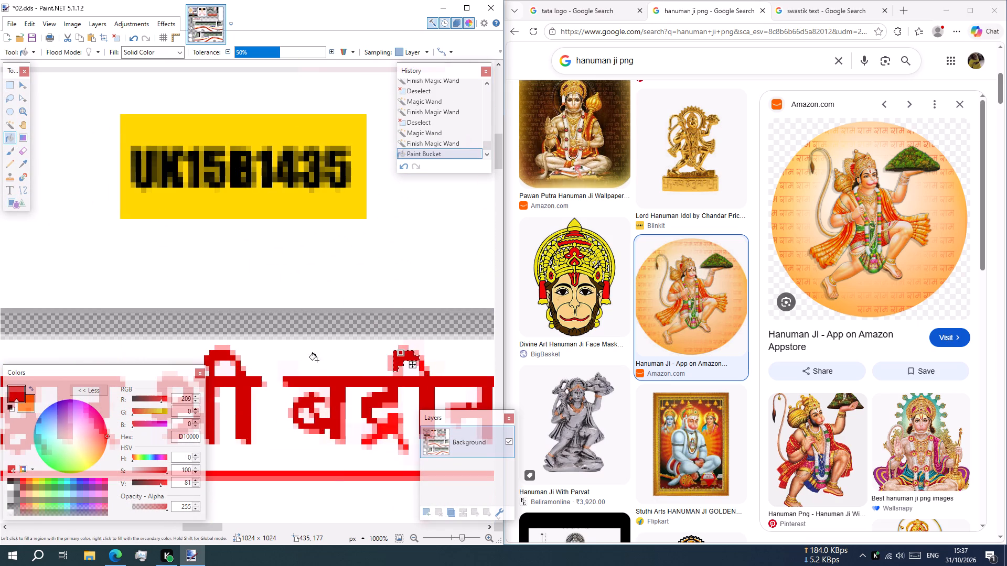
Select the lower stroke of the letter द्र in बद्रीनाथ and fill it with dark red D10000.
{"action": "scroll", "coordinate": [397, 325], "scroll_direction": "down", "scroll_amount": 3}
{"action": "scroll", "coordinate": [395, 307], "scroll_direction": "up", "scroll_amount": 1}
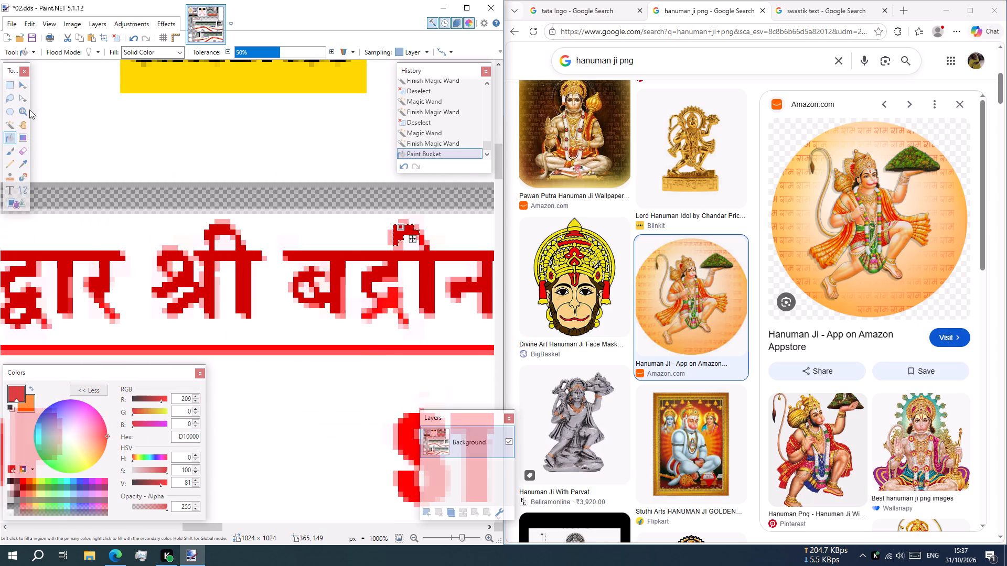
{"action": "left_click", "coordinate": [11, 126]}
{"action": "left_click", "coordinate": [388, 302]}
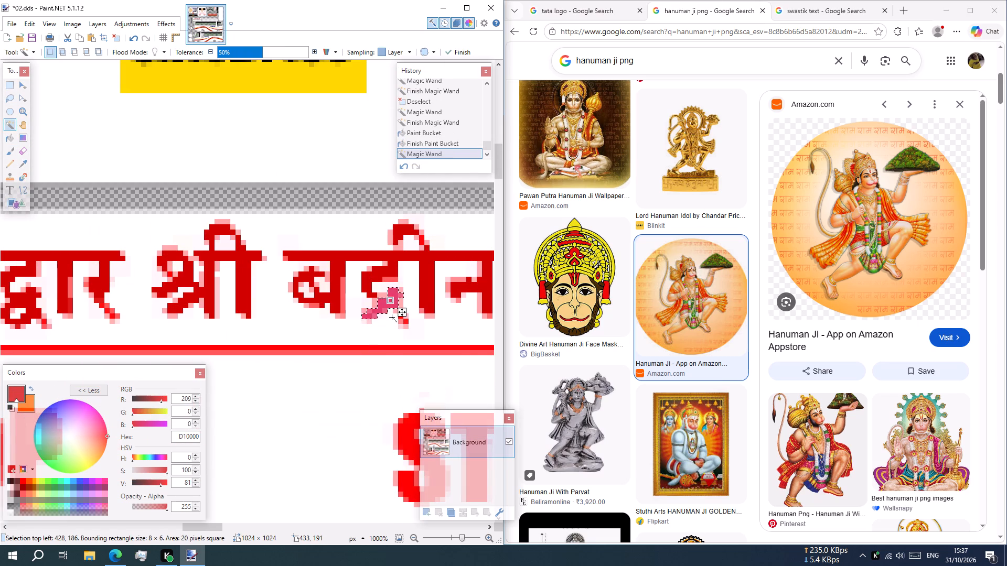
{"action": "left_click", "coordinate": [10, 143]}
{"action": "left_click", "coordinate": [388, 309]}
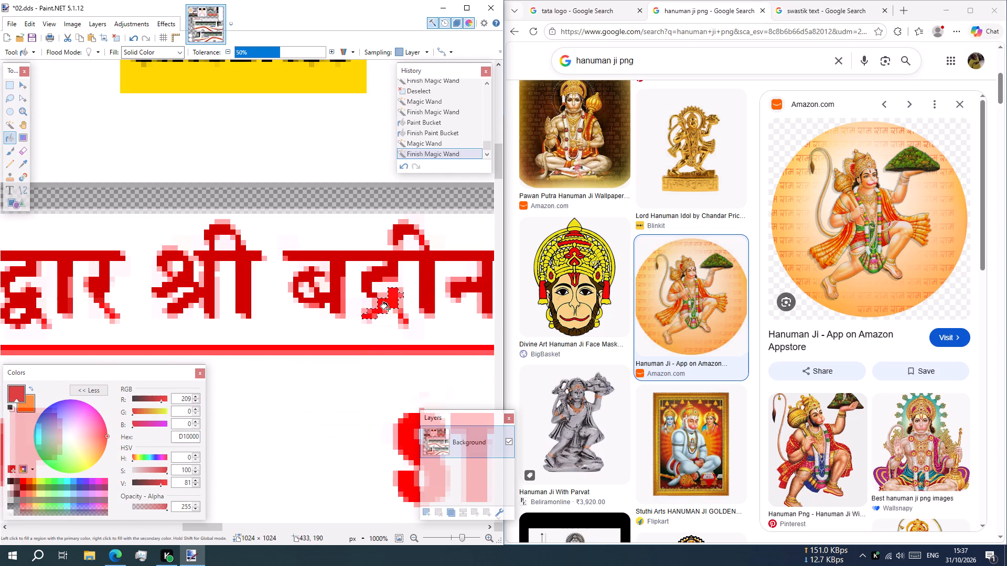
{"action": "left_click", "coordinate": [391, 306]}
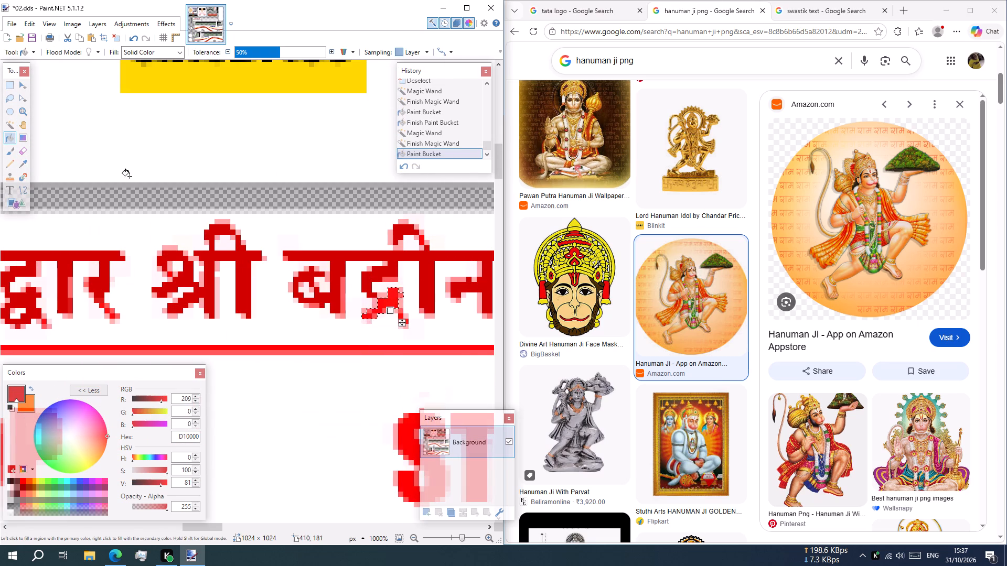
{"action": "left_click", "coordinate": [390, 298]}
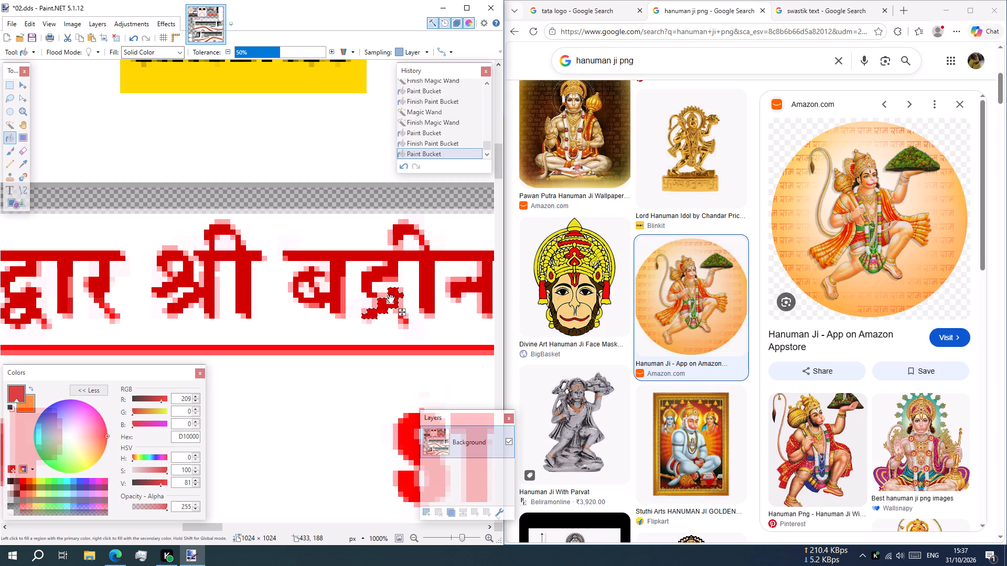
Select the unfilled part of the final letter थ in बद्रीनाथ and fill it with dark red D10000.
{"action": "scroll", "coordinate": [410, 251], "scroll_direction": "down", "scroll_amount": 12, "text": "ctrl"}
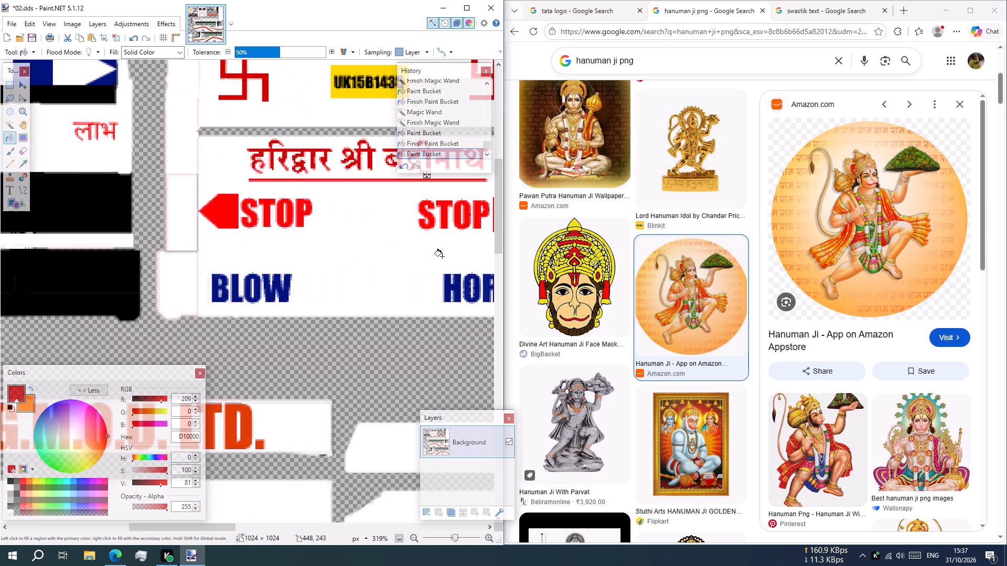
{"action": "scroll", "coordinate": [443, 255], "scroll_direction": "down", "scroll_amount": 3, "text": "shift"}
{"action": "scroll", "coordinate": [262, 191], "scroll_direction": "up", "scroll_amount": 7}
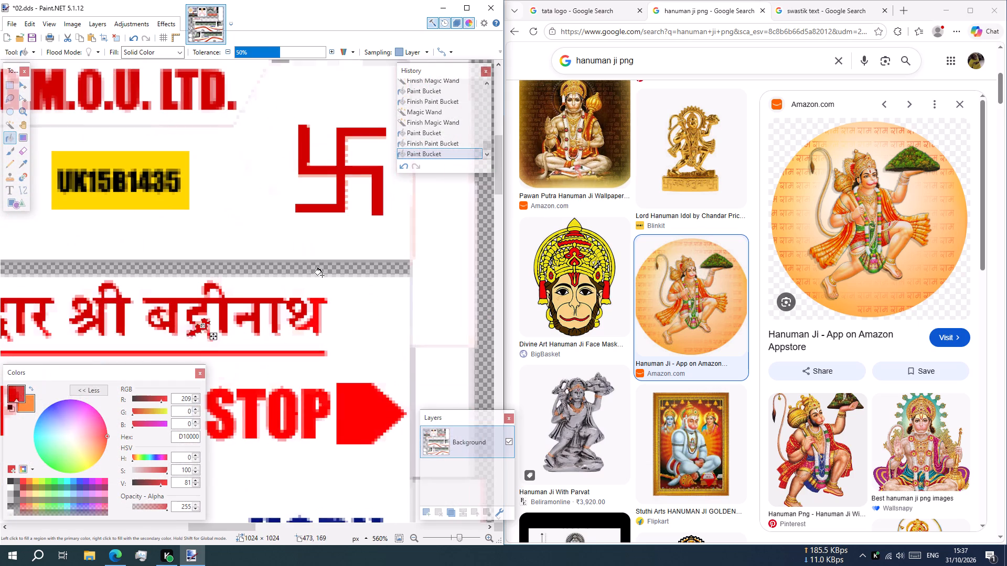
{"action": "scroll", "coordinate": [322, 278], "scroll_direction": "up", "scroll_amount": 4, "text": "ctrl"}
{"action": "left_click", "coordinate": [8, 126]}
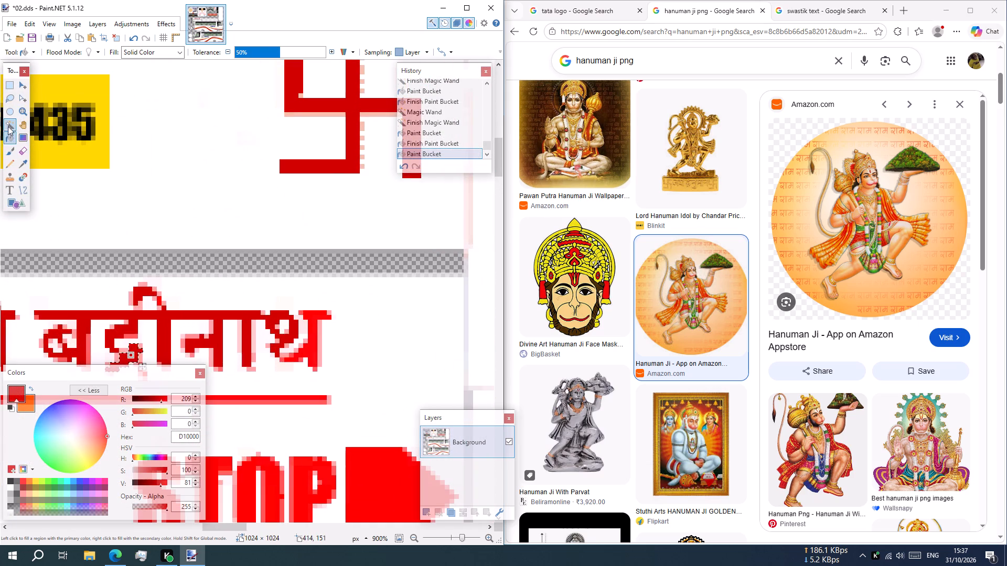
{"action": "left_click", "coordinate": [310, 330]}
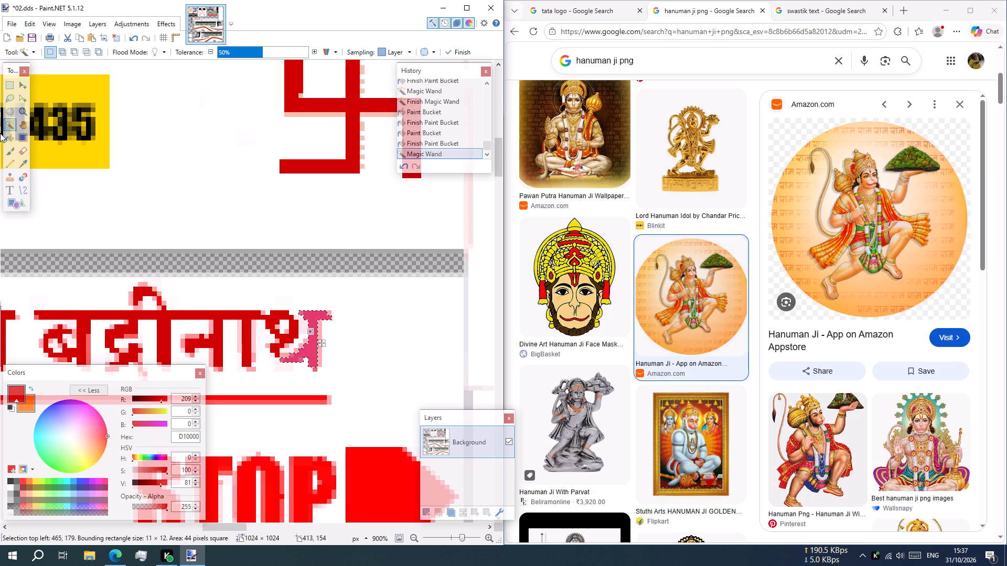
{"action": "left_click", "coordinate": [12, 139]}
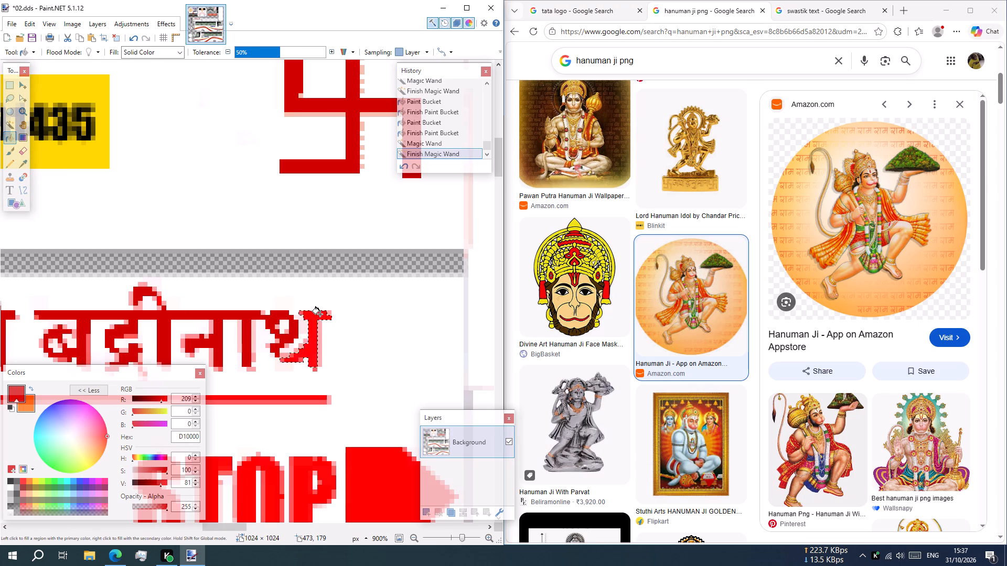
{"action": "left_click", "coordinate": [318, 314]}
Look over the whole livery, comparing the rear, front and side markings for red parts that still need recolouring.
{"action": "scroll", "coordinate": [195, 305], "scroll_direction": "down", "scroll_amount": 12, "text": "ctrl"}
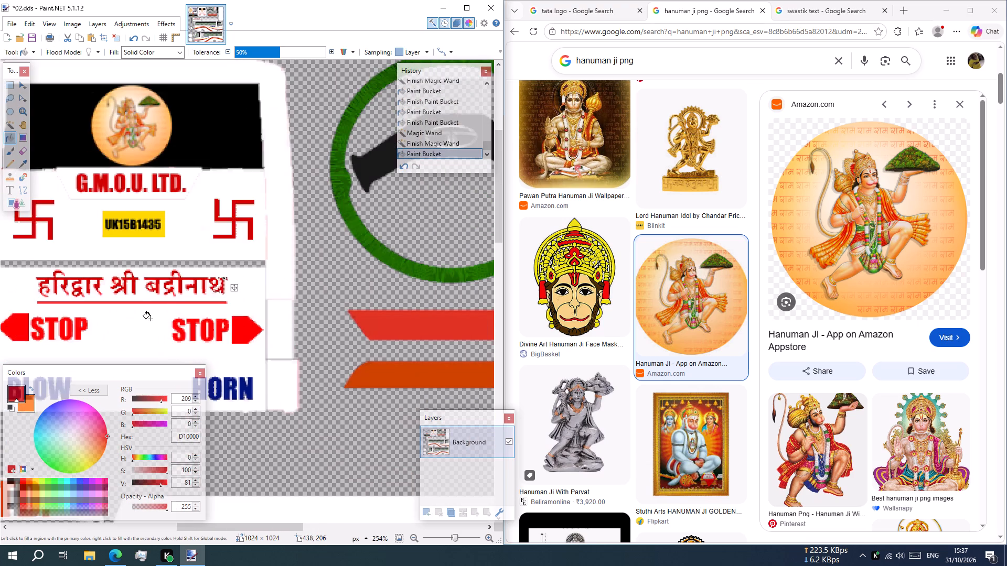
{"action": "scroll", "coordinate": [148, 319], "scroll_direction": "down", "scroll_amount": 2, "text": "shift"}
{"action": "scroll", "coordinate": [148, 319], "scroll_direction": "up", "scroll_amount": 3, "text": "shift"}
{"action": "scroll", "coordinate": [148, 319], "scroll_direction": "down", "scroll_amount": 8, "text": "ctrl"}
{"action": "scroll", "coordinate": [147, 321], "scroll_direction": "down", "scroll_amount": 1, "text": "ctrl+shift"}
{"action": "scroll", "coordinate": [147, 321], "scroll_direction": "down", "scroll_amount": 3}
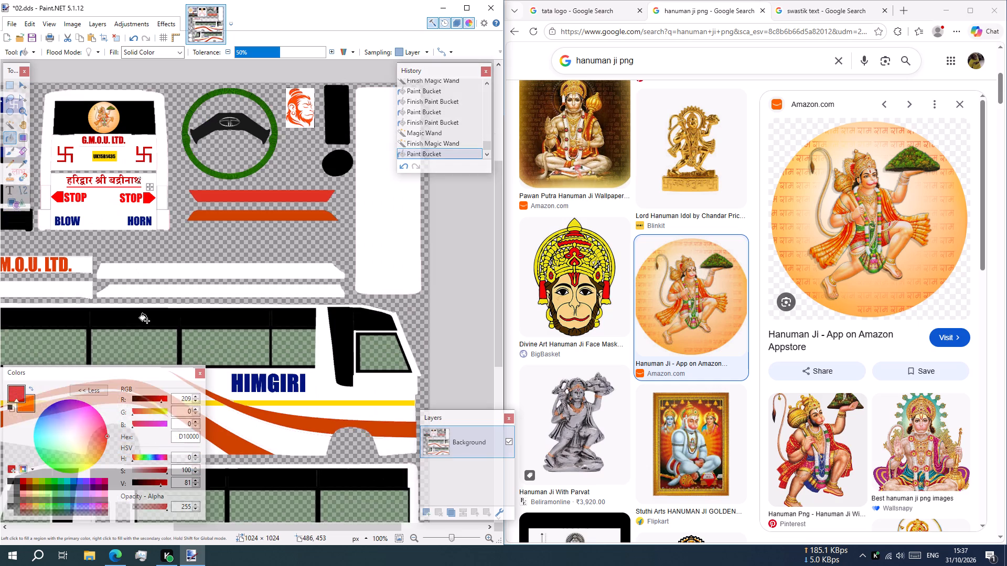
{"action": "scroll", "coordinate": [147, 321], "scroll_direction": "up", "scroll_amount": 3, "text": "shift"}
{"action": "scroll", "coordinate": [239, 275], "scroll_direction": "up", "scroll_amount": 1}
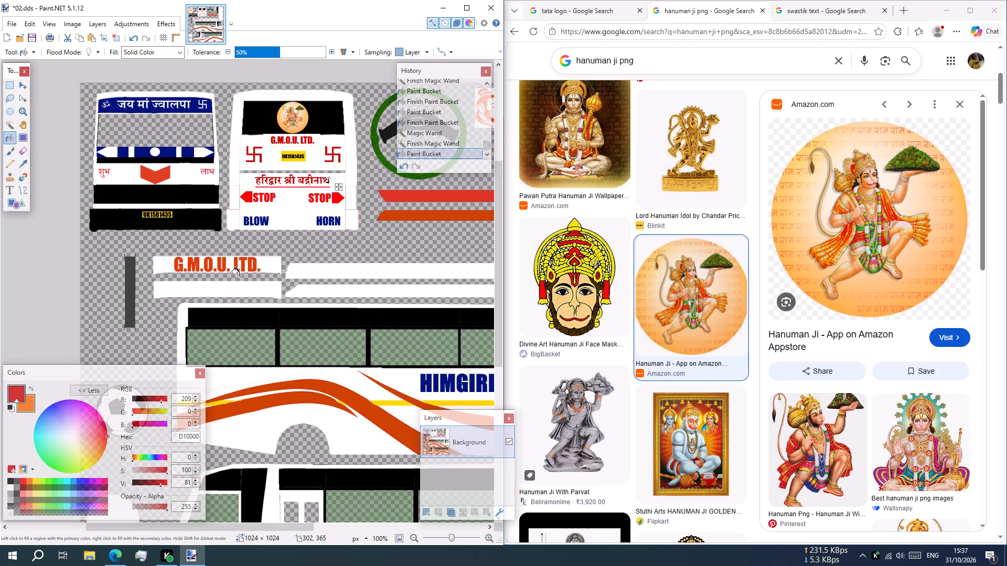
{"action": "scroll", "coordinate": [239, 275], "scroll_direction": "up", "scroll_amount": 3, "text": "ctrl"}
{"action": "scroll", "coordinate": [239, 275], "scroll_direction": "down", "scroll_amount": 4}
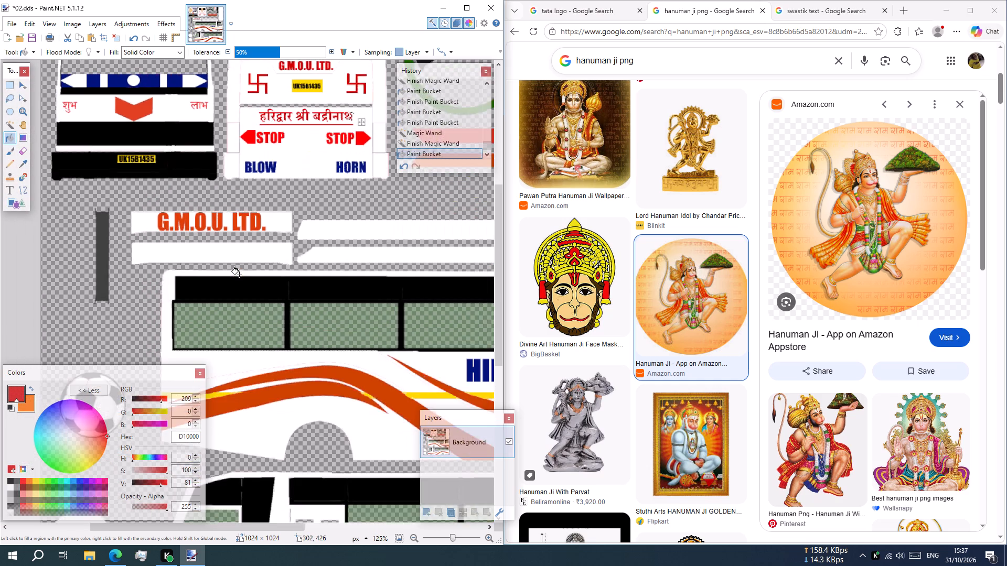
{"action": "scroll", "coordinate": [239, 275], "scroll_direction": "down", "scroll_amount": 1}
{"action": "scroll", "coordinate": [239, 275], "scroll_direction": "down", "scroll_amount": 2, "text": "ctrl"}
Select the main strokes of the word लाभ on the bus front and fill them with dark red D10000.
{"action": "scroll", "coordinate": [222, 245], "scroll_direction": "up", "scroll_amount": 2}
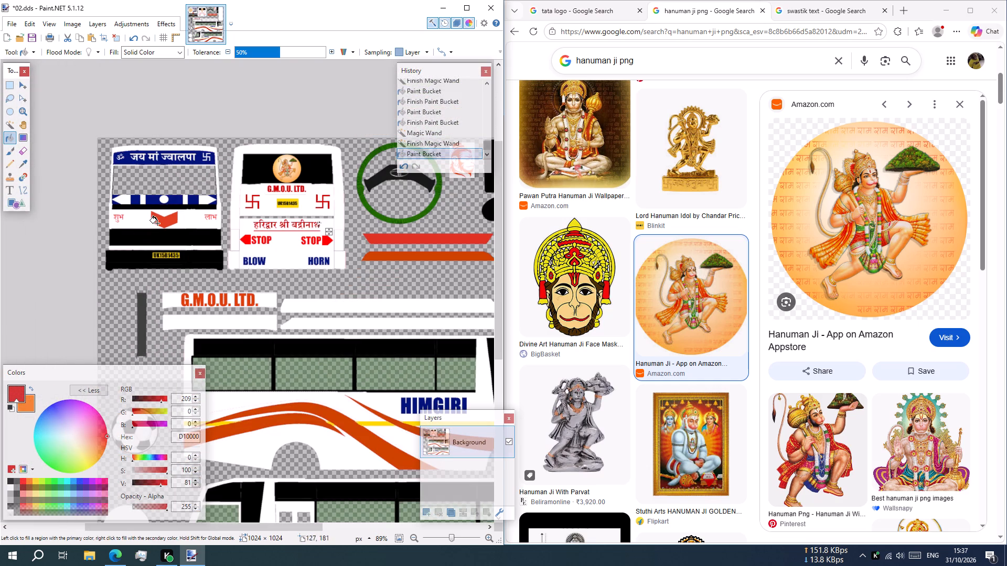
{"action": "scroll", "coordinate": [190, 264], "scroll_direction": "up", "scroll_amount": 18, "text": "ctrl"}
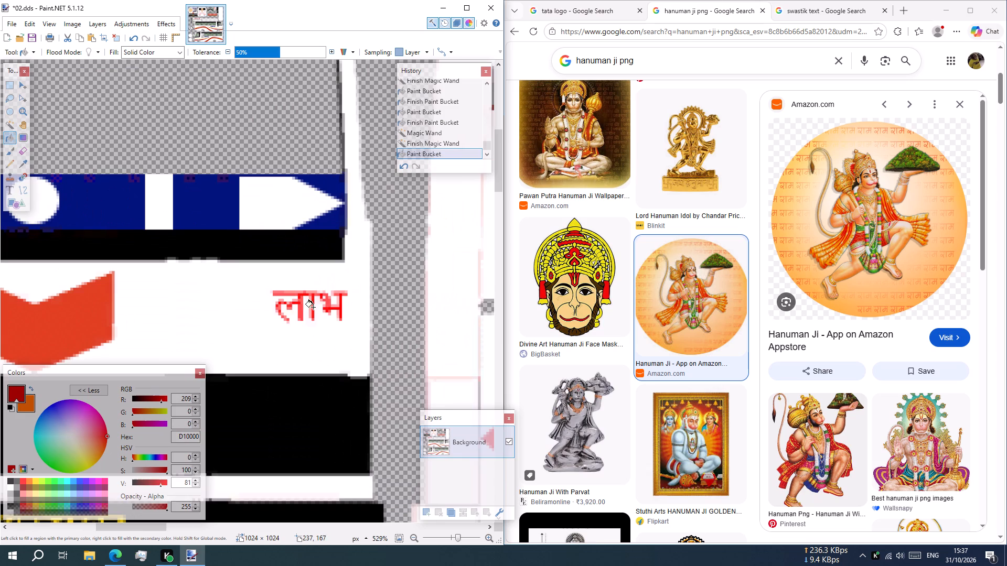
{"action": "scroll", "coordinate": [328, 313], "scroll_direction": "up", "scroll_amount": 4, "text": "ctrl"}
{"action": "left_click", "coordinate": [7, 123]}
{"action": "scroll", "coordinate": [271, 319], "scroll_direction": "up", "scroll_amount": 4}
{"action": "left_click", "coordinate": [287, 361]}
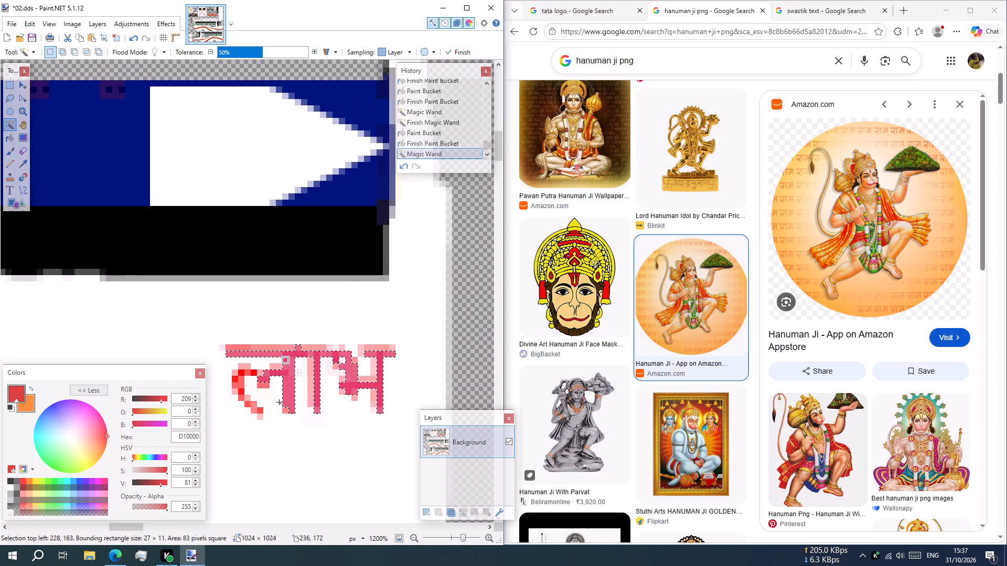
{"action": "left_click", "coordinate": [12, 138]}
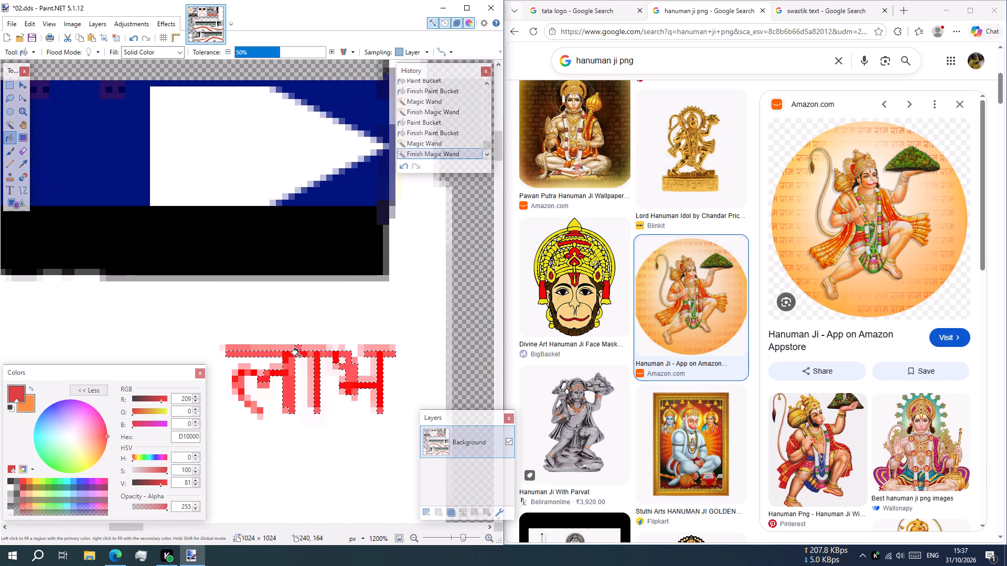
{"action": "left_click", "coordinate": [285, 355]}
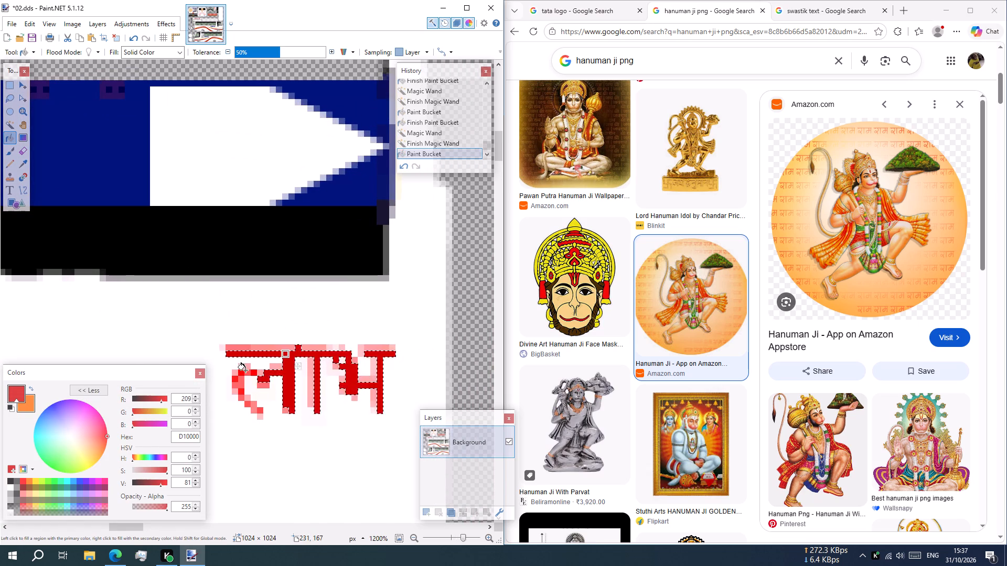
Select the remaining hook of the letter ल in लाभ and fill its parts with dark red D10000.
{"action": "left_click", "coordinate": [7, 127]}
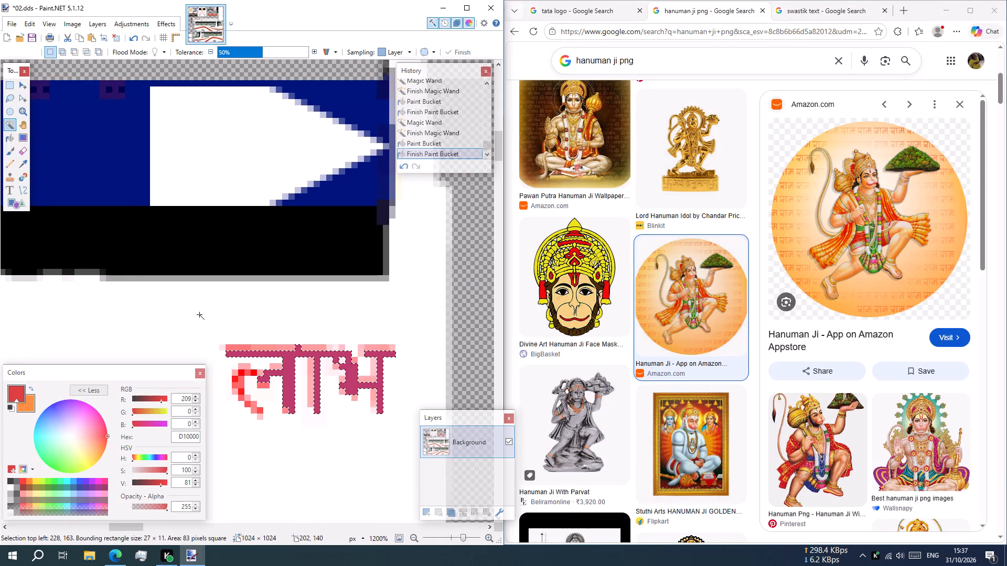
{"action": "left_click", "coordinate": [243, 372]}
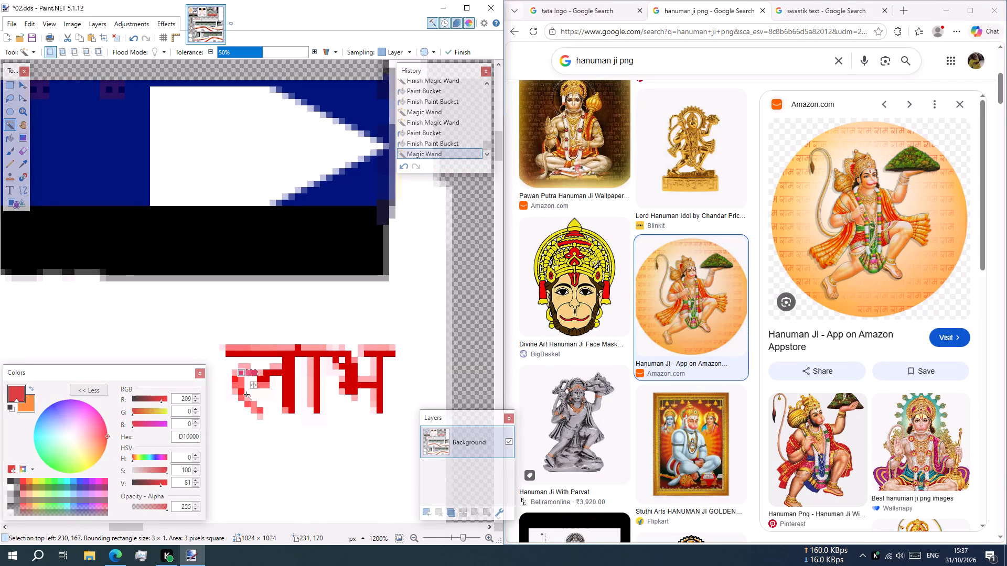
{"action": "left_click", "coordinate": [233, 377]}
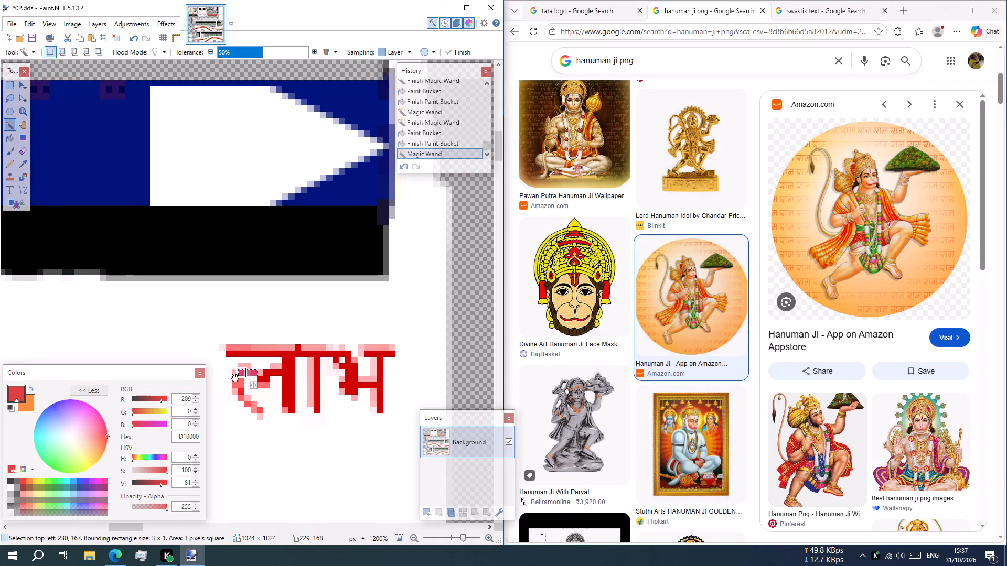
{"action": "left_click", "coordinate": [238, 380], "text": "ctrl"}
{"action": "left_click", "coordinate": [235, 379], "text": "ctrl"}
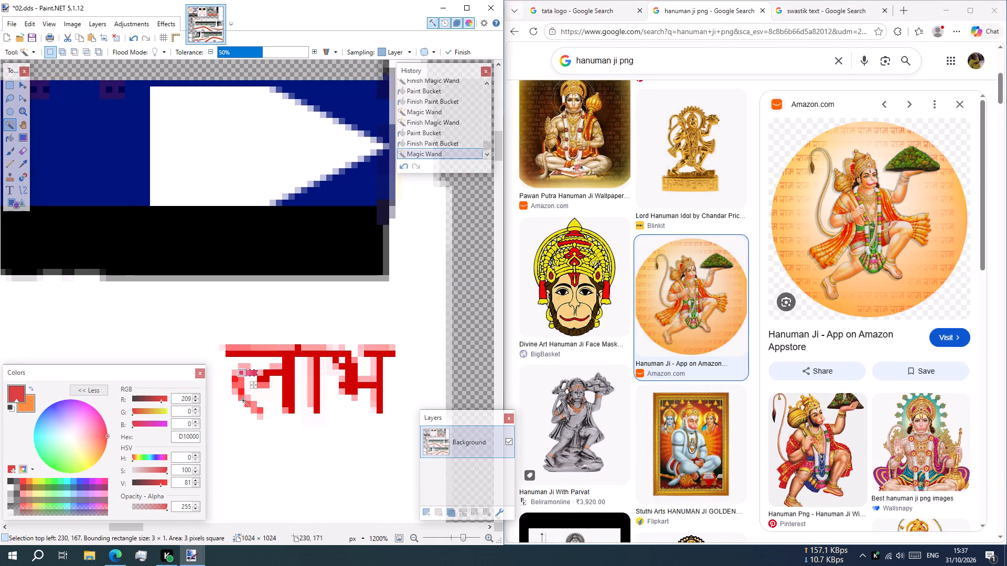
{"action": "left_click", "coordinate": [244, 395], "text": "ctrl"}
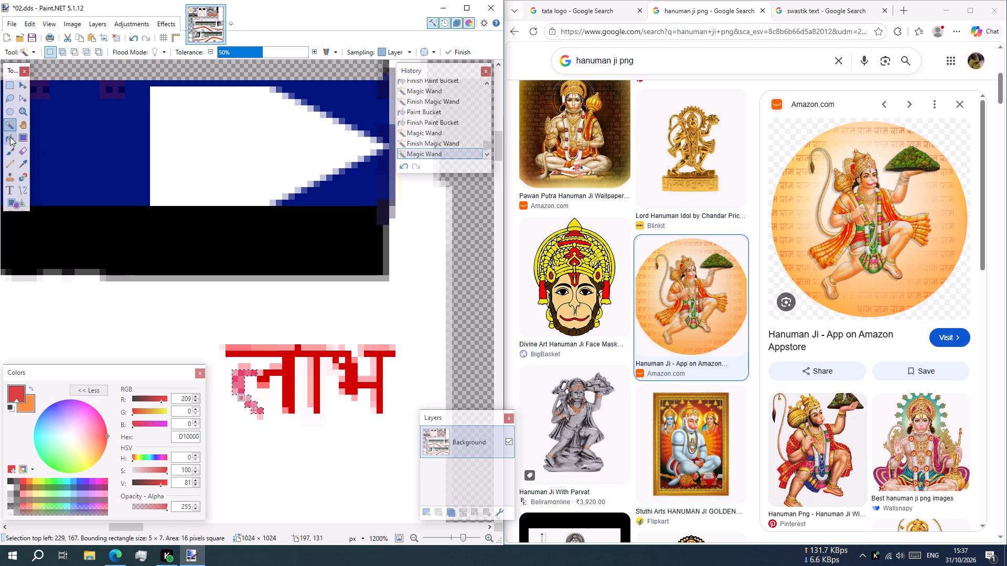
{"action": "left_click", "coordinate": [15, 143]}
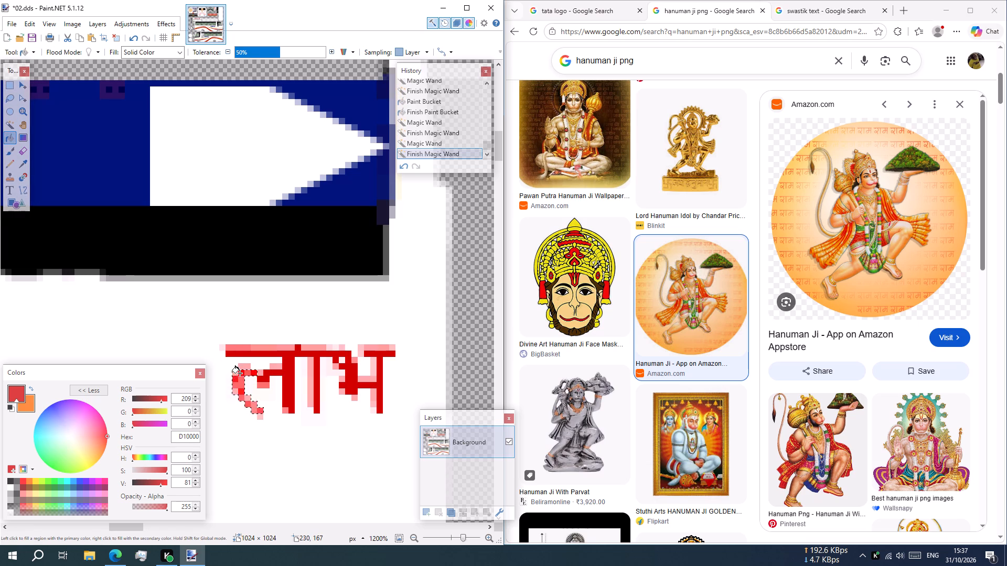
{"action": "left_click", "coordinate": [240, 373]}
{"action": "left_click", "coordinate": [240, 390]}
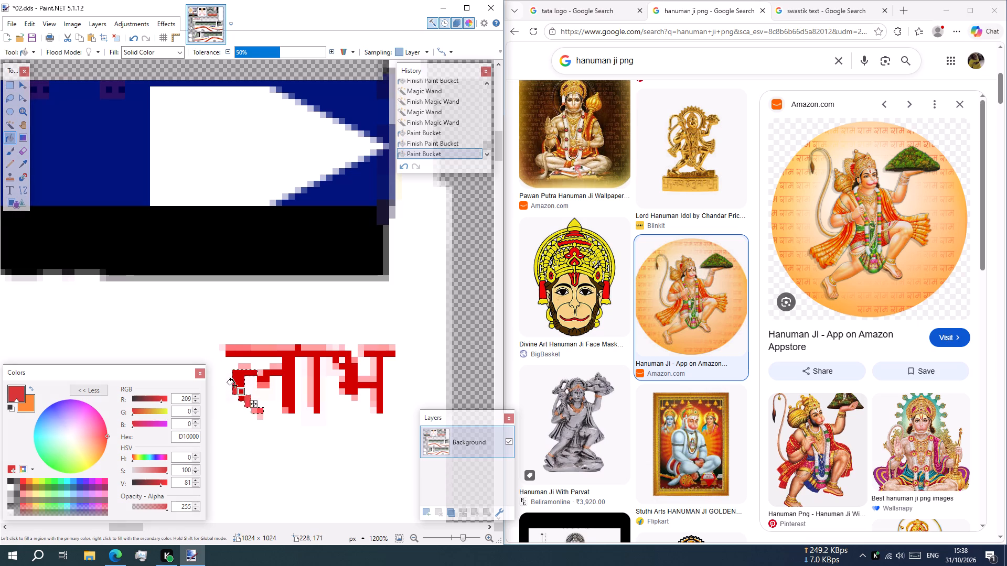
Select the orange-red chevron between शुभ and लाभ on the bus front and fill it with dark red D10000.
{"action": "scroll", "coordinate": [259, 364], "scroll_direction": "down", "scroll_amount": 15, "text": "ctrl"}
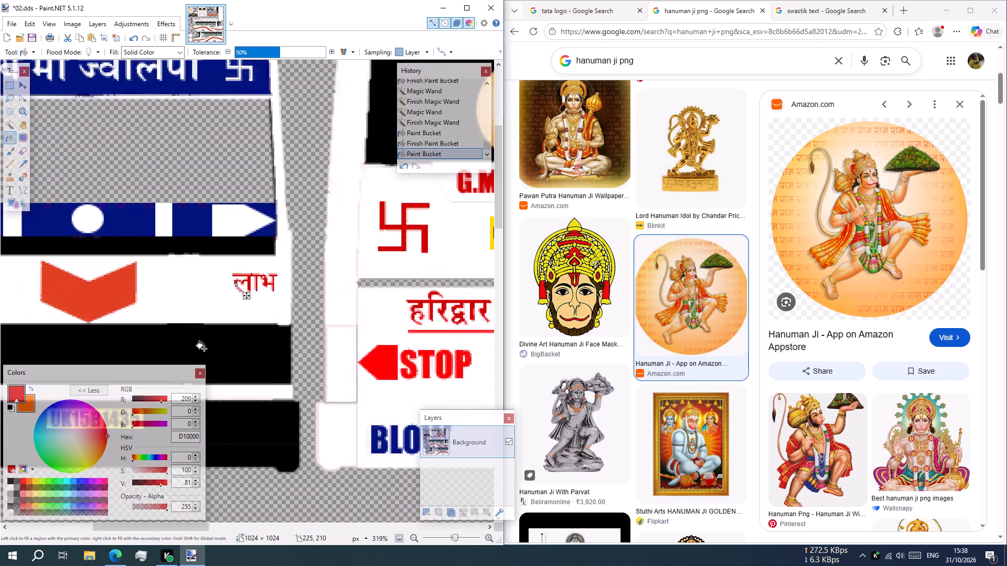
{"action": "scroll", "coordinate": [204, 349], "scroll_direction": "down", "scroll_amount": 8, "text": "ctrl"}
{"action": "scroll", "coordinate": [232, 331], "scroll_direction": "down", "scroll_amount": 2, "text": "shift"}
{"action": "scroll", "coordinate": [232, 331], "scroll_direction": "up", "scroll_amount": 3, "text": "shift"}
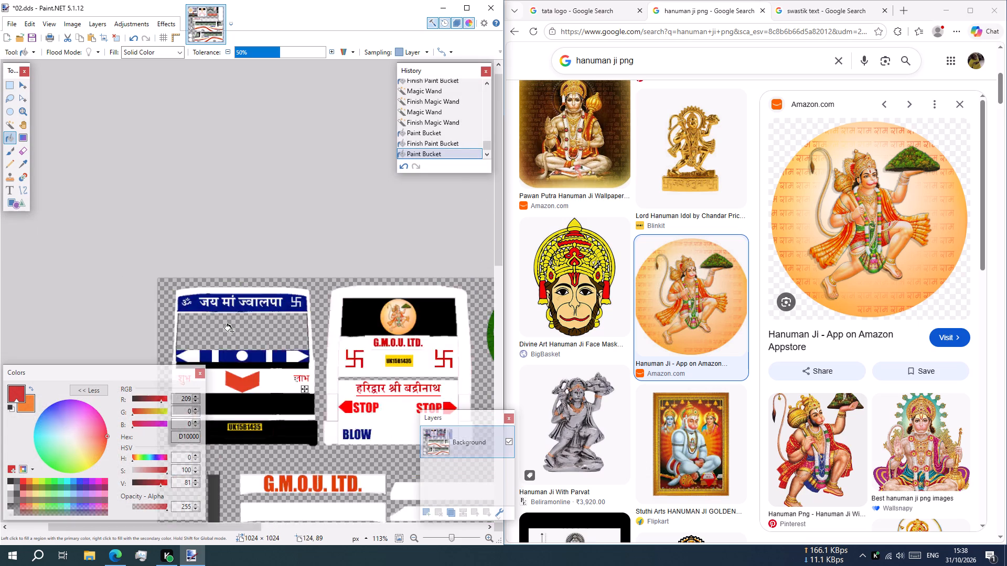
{"action": "scroll", "coordinate": [232, 331], "scroll_direction": "up", "scroll_amount": 2, "text": "shift"}
{"action": "scroll", "coordinate": [287, 415], "scroll_direction": "up", "scroll_amount": 10, "text": "ctrl"}
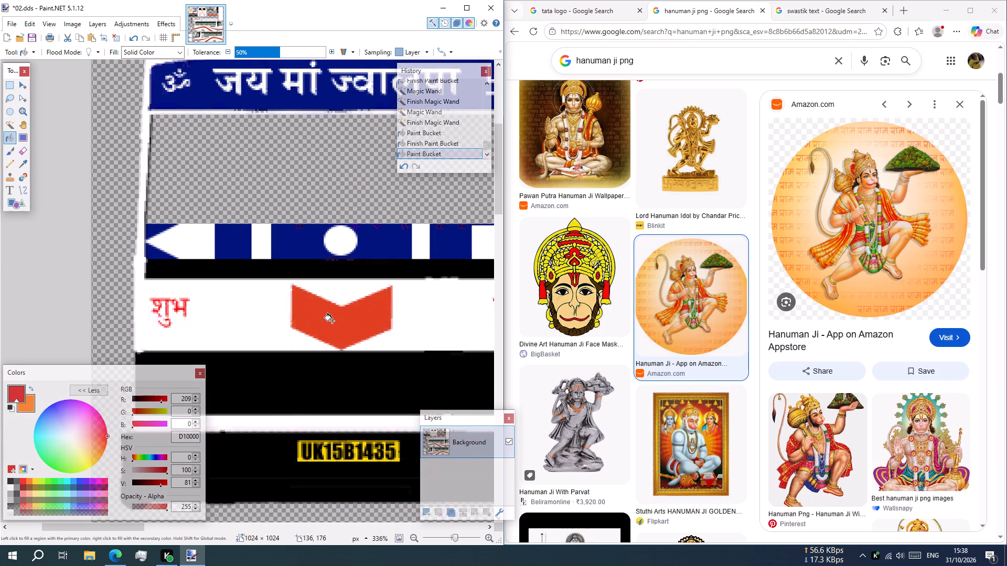
{"action": "left_click", "coordinate": [332, 320], "text": "ctrl"}
{"action": "left_click", "coordinate": [14, 123]}
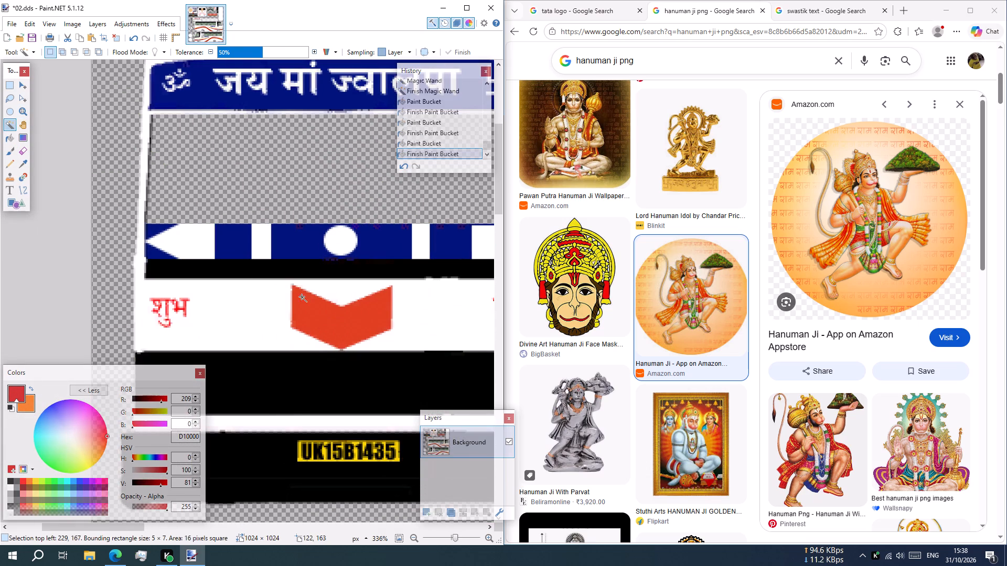
{"action": "left_click", "coordinate": [311, 302]}
{"action": "left_click", "coordinate": [9, 131]}
{"action": "left_click", "coordinate": [9, 135]}
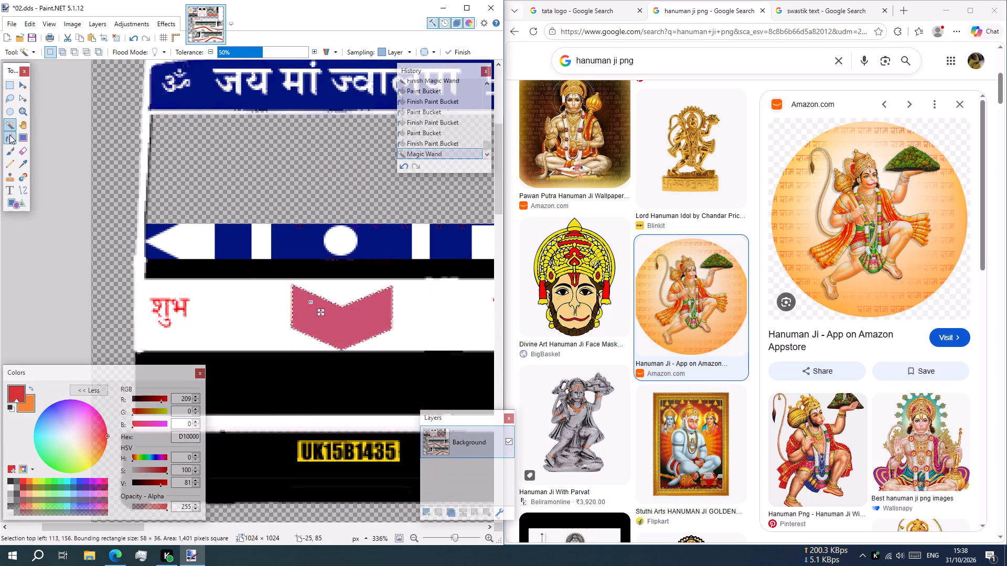
{"action": "left_click", "coordinate": [316, 302]}
Save 02.dds with the BC3 (Linear, DXT5) format and error diffusion dithering.
{"action": "scroll", "coordinate": [205, 301], "scroll_direction": "down", "scroll_amount": 2, "text": "ctrl"}
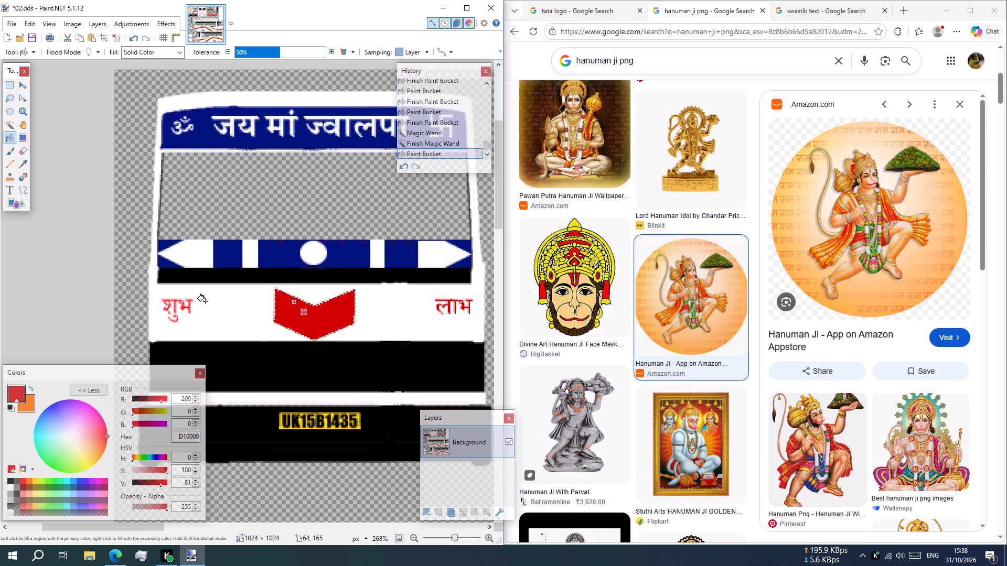
{"action": "scroll", "coordinate": [203, 301], "scroll_direction": "down", "scroll_amount": 1, "text": "shift"}
{"action": "scroll", "coordinate": [203, 301], "scroll_direction": "up", "scroll_amount": 2, "text": "shift"}
{"action": "scroll", "coordinate": [208, 345], "scroll_direction": "up", "scroll_amount": 6, "text": "ctrl"}
{"action": "scroll", "coordinate": [185, 303], "scroll_direction": "down", "scroll_amount": 3}
{"action": "left_click", "coordinate": [8, 124]}
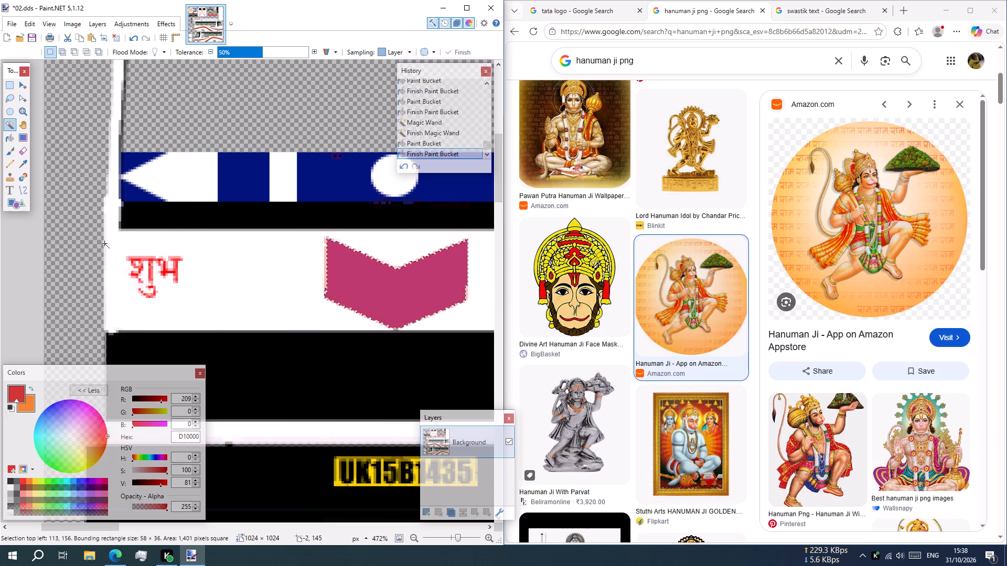
{"action": "scroll", "coordinate": [141, 270], "scroll_direction": "up", "scroll_amount": 4}
{"action": "scroll", "coordinate": [160, 263], "scroll_direction": "down", "scroll_amount": 2}
{"action": "scroll", "coordinate": [160, 262], "scroll_direction": "up", "scroll_amount": 2, "text": "ctrl"}
{"action": "scroll", "coordinate": [160, 263], "scroll_direction": "down", "scroll_amount": 2}
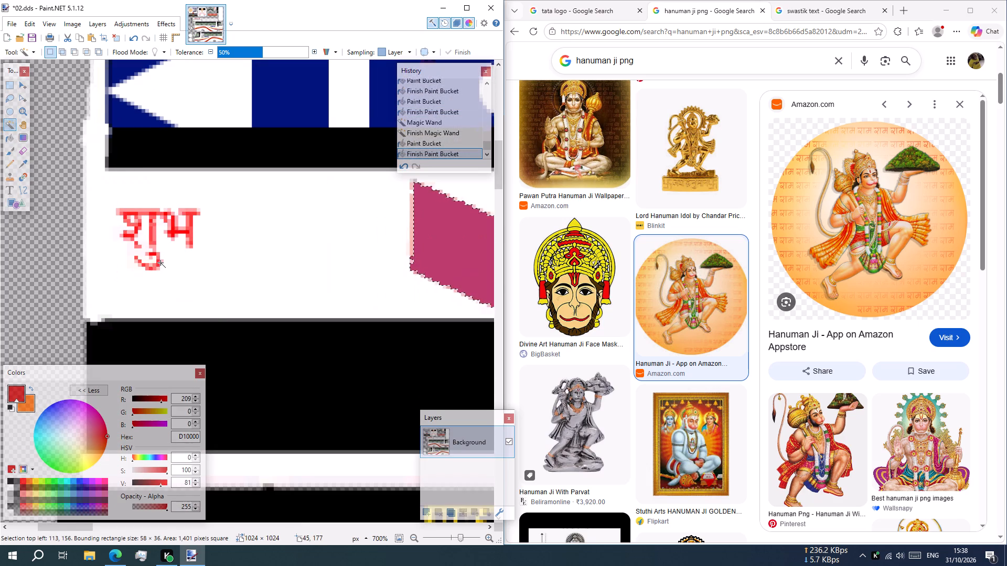
{"action": "key", "text": "ctrl+s"}
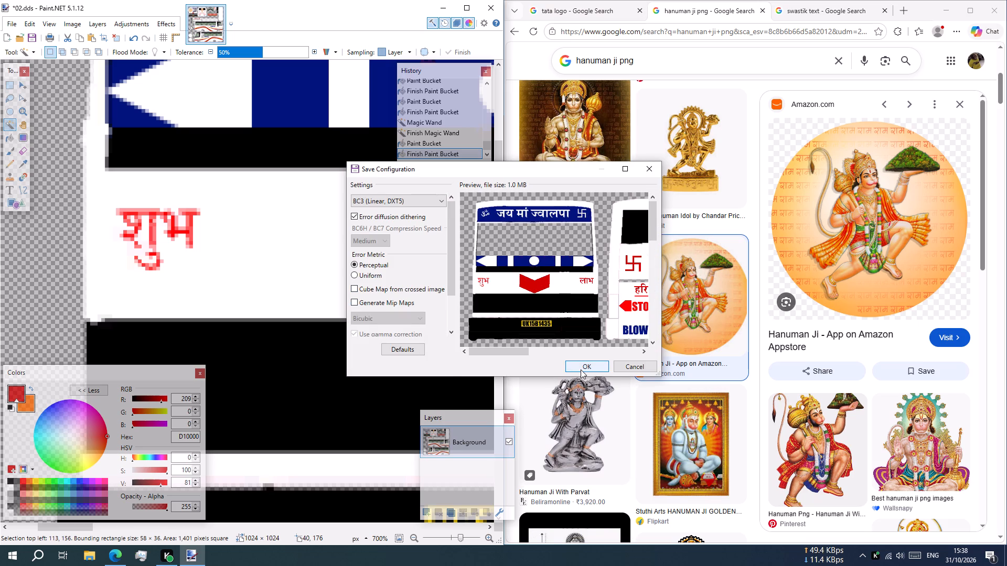
{"action": "left_click", "coordinate": [581, 369]}
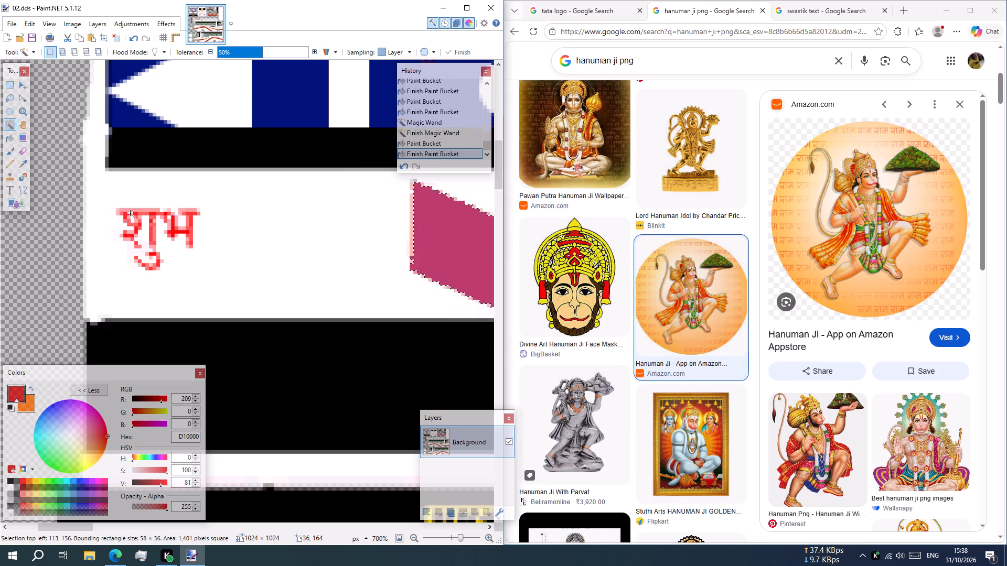
Select the connected main strokes of the letter श in शुभ and fill them with dark red D10000.
{"action": "left_click", "coordinate": [130, 213]}
{"action": "left_click", "coordinate": [8, 139]}
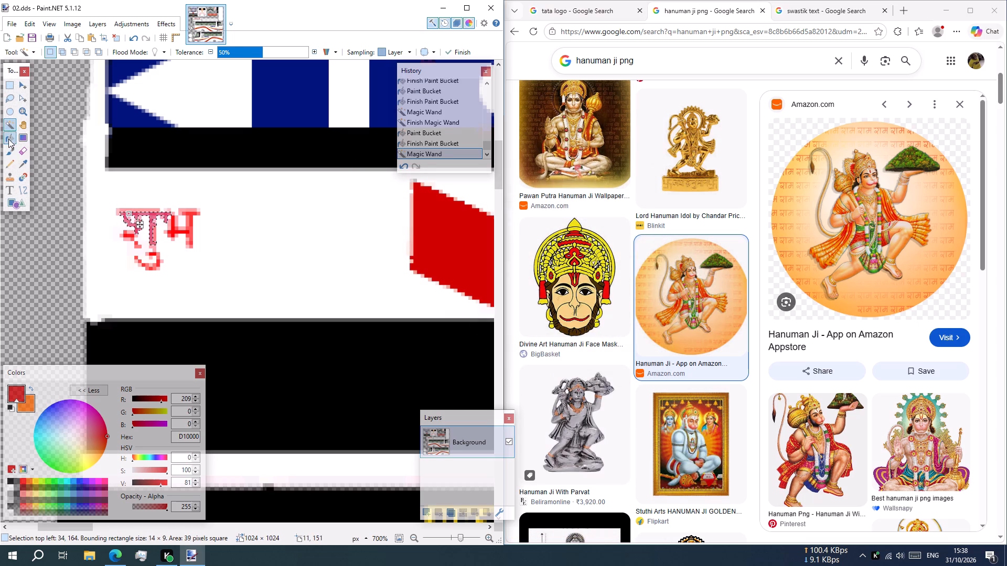
{"action": "left_click", "coordinate": [132, 213]}
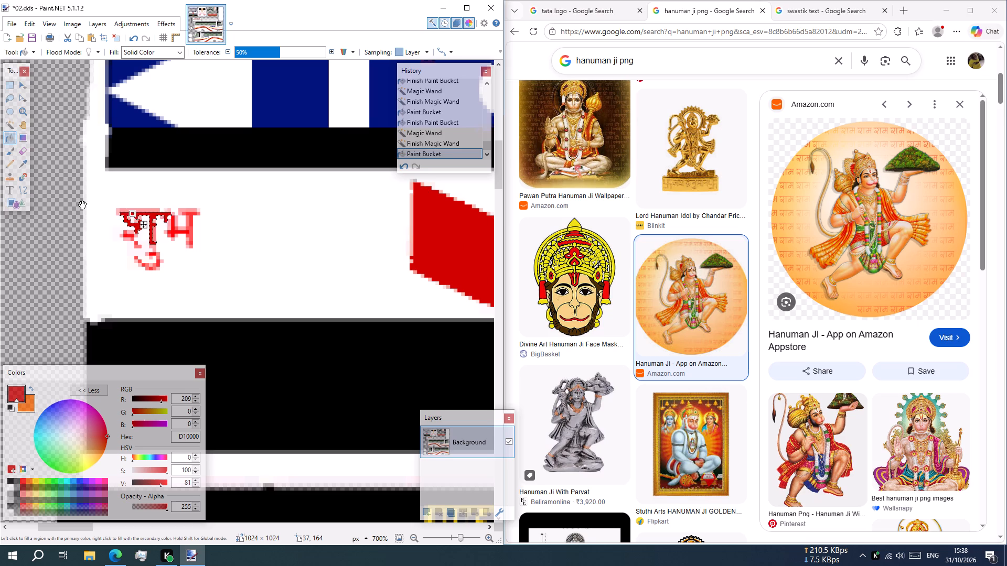
Select the letter भ, the lower vowel hook and the small loop of श in शुभ, and fill them with dark red D10000.
{"action": "left_click", "coordinate": [11, 123]}
{"action": "scroll", "coordinate": [151, 226], "scroll_direction": "up", "scroll_amount": 6, "text": "ctrl"}
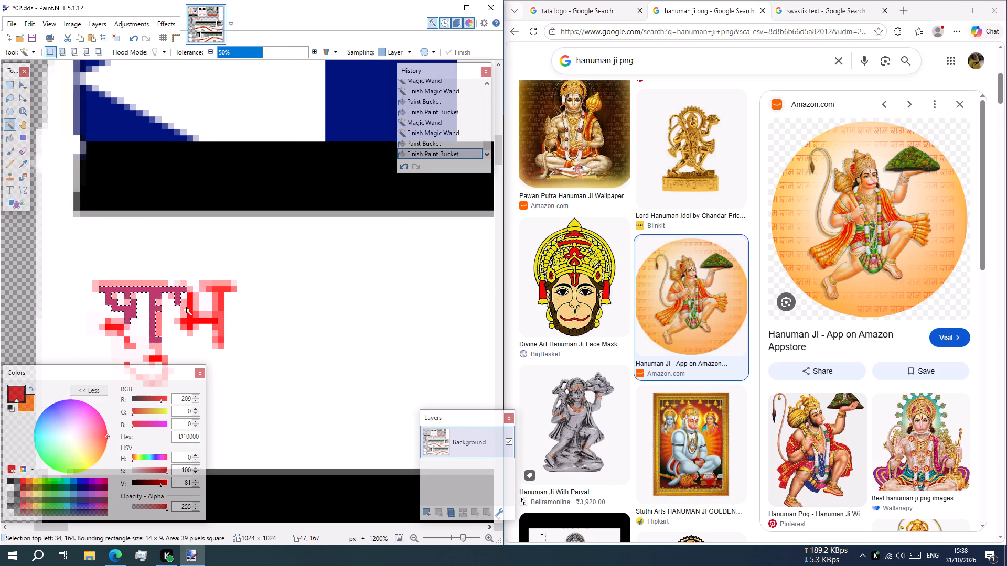
{"action": "left_click", "coordinate": [189, 312]}
{"action": "scroll", "coordinate": [156, 305], "scroll_direction": "down", "scroll_amount": 1, "text": "ctrl"}
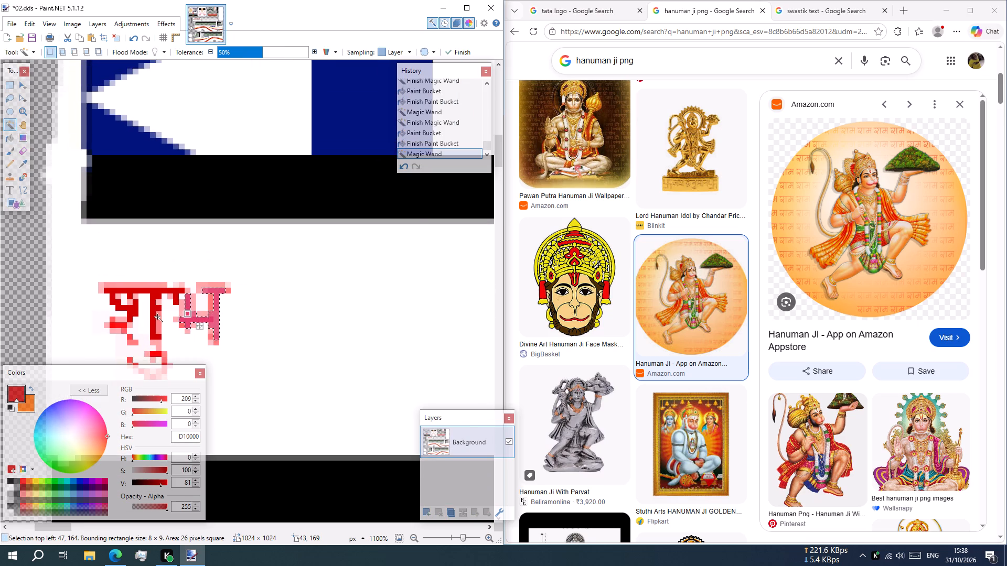
{"action": "scroll", "coordinate": [157, 317], "scroll_direction": "down", "scroll_amount": 2}
{"action": "left_click", "coordinate": [155, 230], "text": "ctrl"}
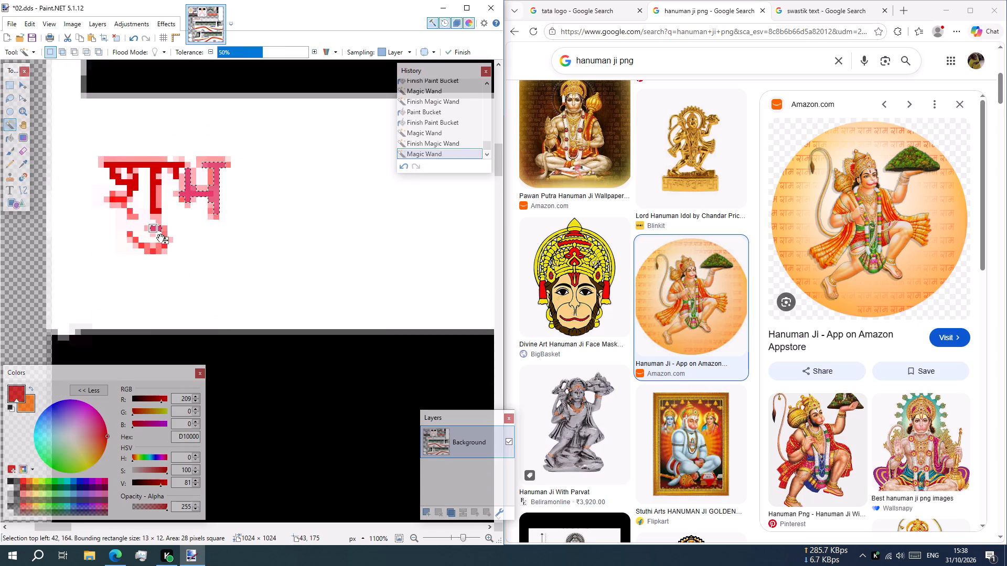
{"action": "left_click", "coordinate": [159, 249], "text": "ctrl"}
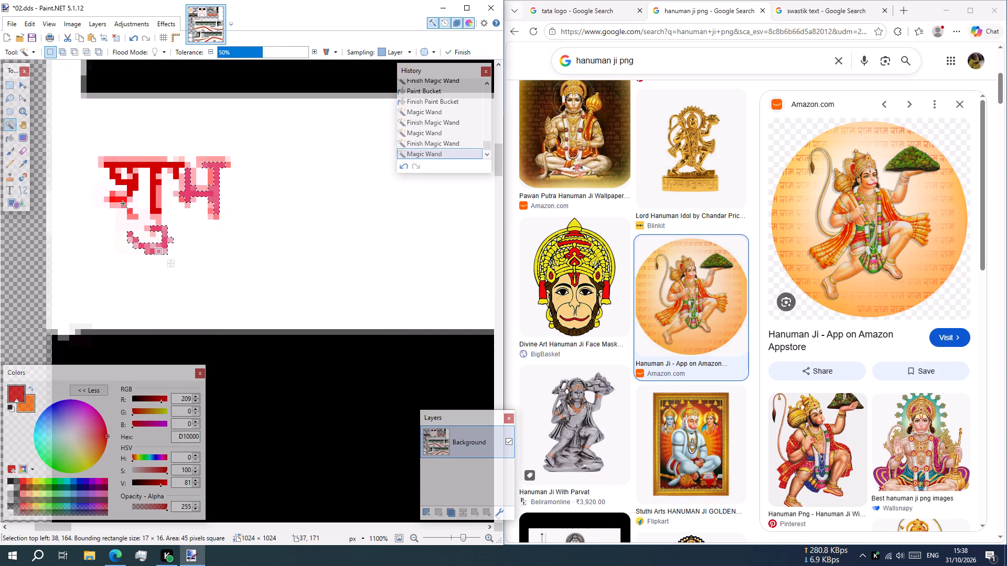
{"action": "left_click", "coordinate": [122, 202], "text": "ctrl"}
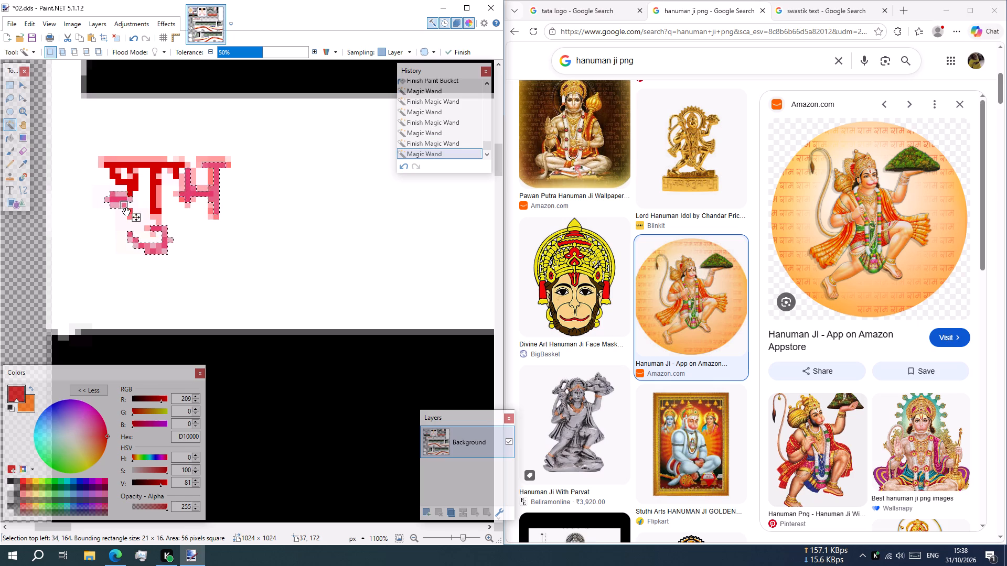
{"action": "scroll", "coordinate": [128, 216], "scroll_direction": "up", "scroll_amount": 3}
{"action": "scroll", "coordinate": [128, 220], "scroll_direction": "up", "scroll_amount": 3, "text": "ctrl"}
{"action": "scroll", "coordinate": [131, 253], "scroll_direction": "down", "scroll_amount": 2, "text": "ctrl"}
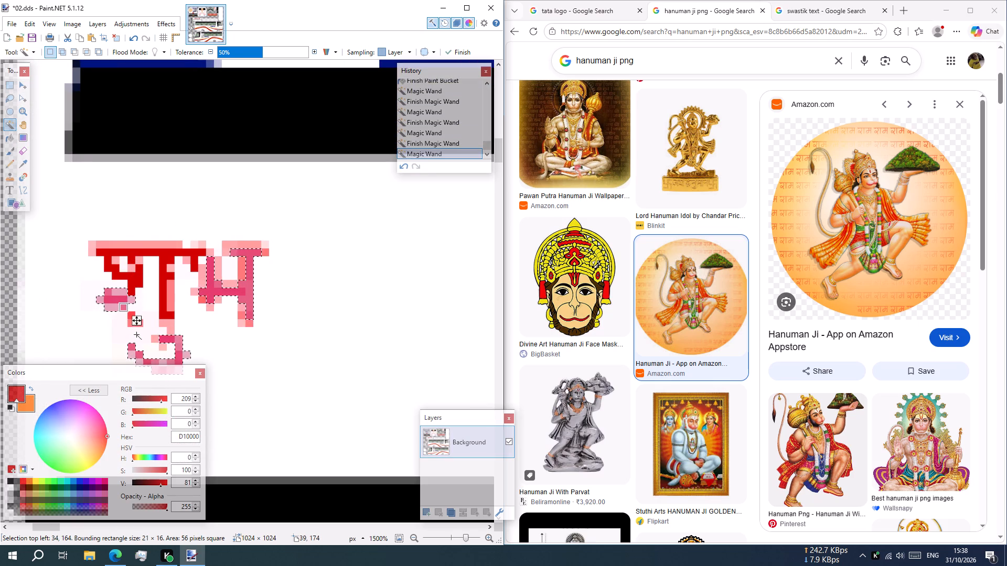
{"action": "scroll", "coordinate": [139, 328], "scroll_direction": "down", "scroll_amount": 1}
{"action": "left_click", "coordinate": [10, 135]}
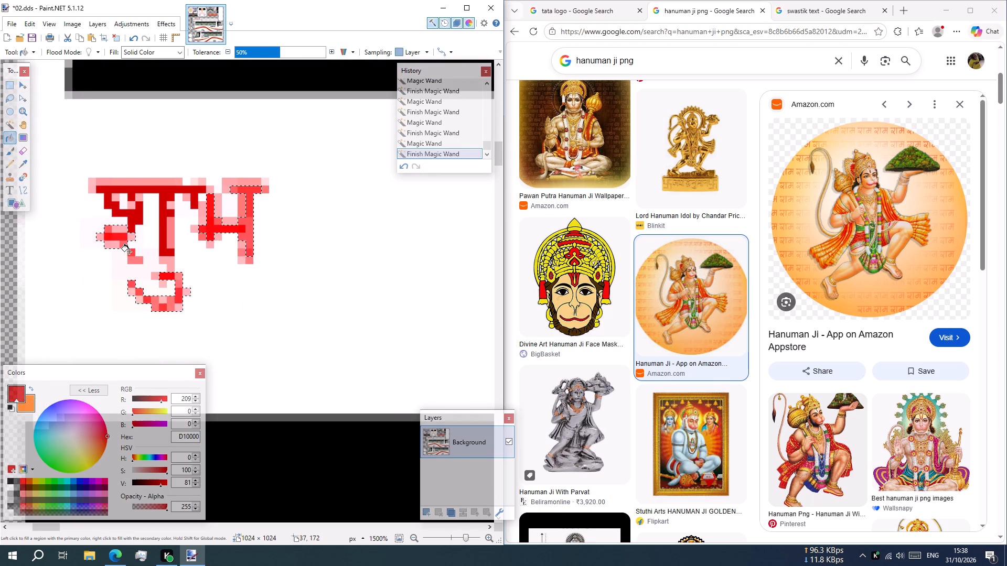
{"action": "left_click", "coordinate": [117, 235]}
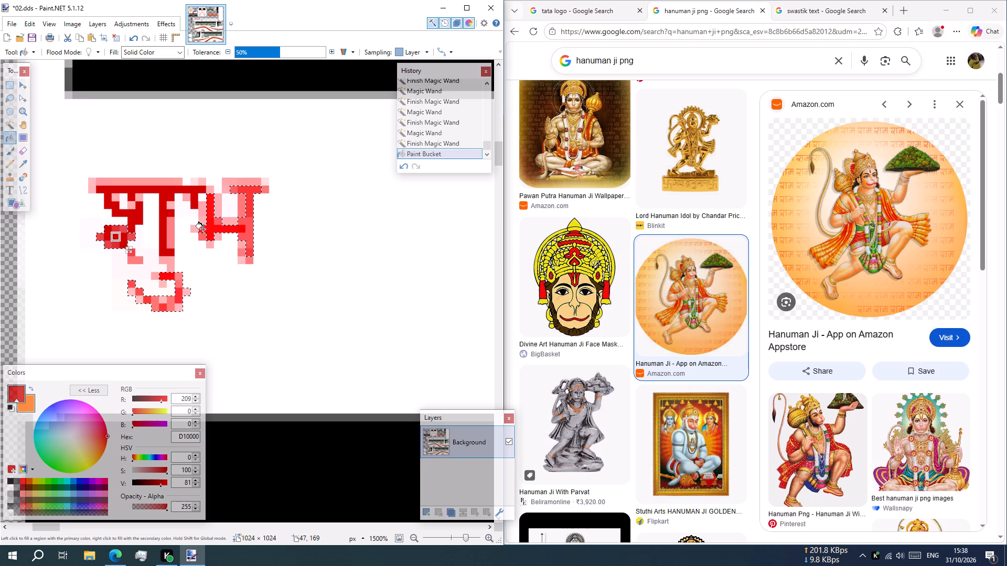
{"action": "left_click", "coordinate": [203, 229]}
{"action": "left_click", "coordinate": [169, 275]}
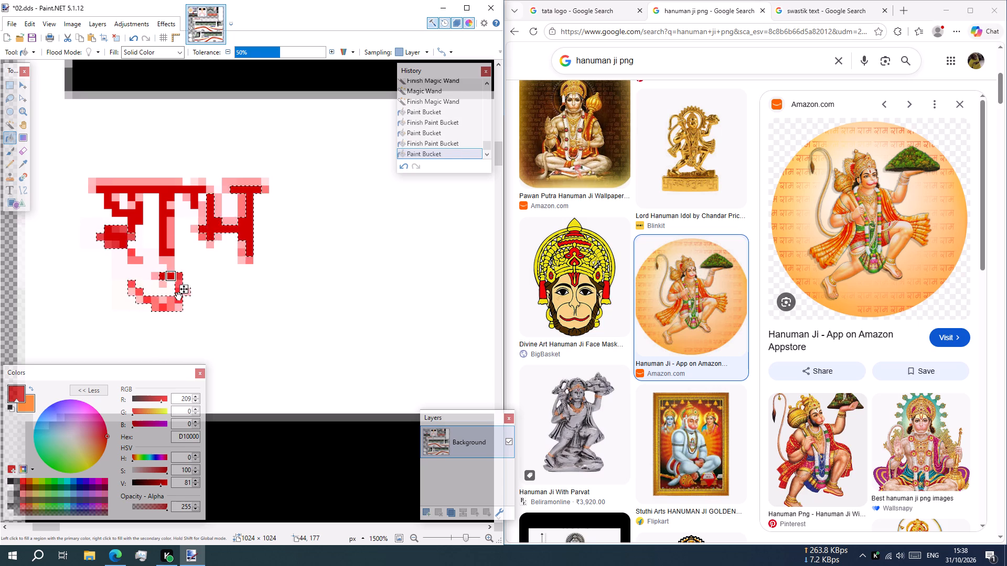
{"action": "left_click", "coordinate": [178, 296]}
{"action": "left_click", "coordinate": [177, 301]}
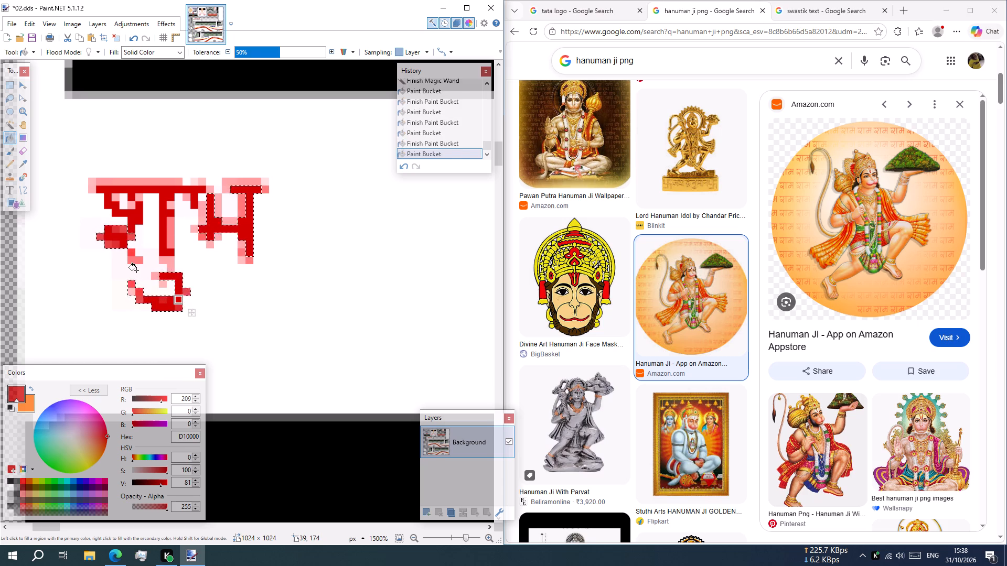
Select the short remaining tail below the loop of श in शुभ and fill it with dark red D10000.
{"action": "scroll", "coordinate": [136, 273], "scroll_direction": "up", "scroll_amount": 5, "text": "ctrl"}
{"action": "left_click", "coordinate": [6, 146]}
{"action": "left_click", "coordinate": [10, 136]}
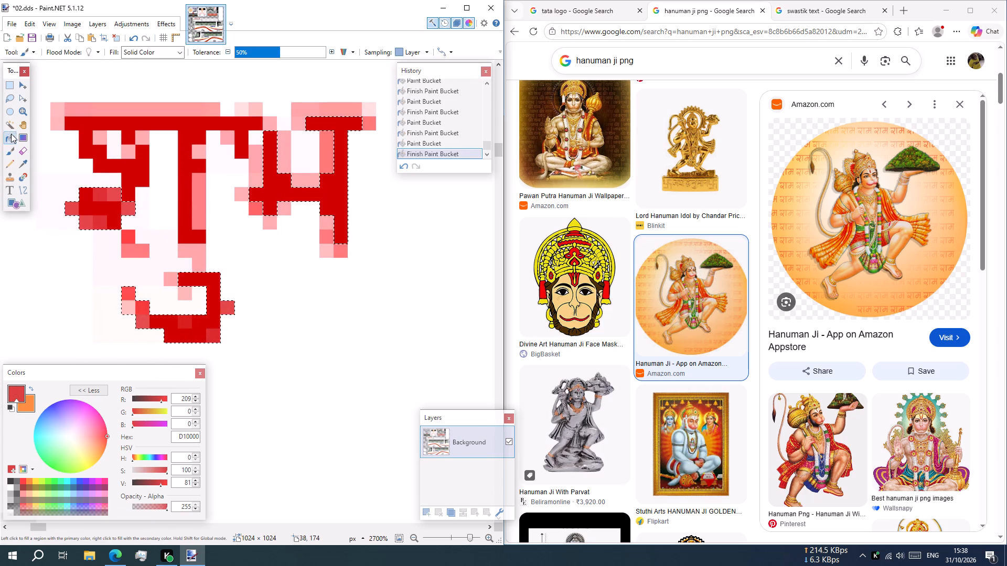
{"action": "left_click", "coordinate": [11, 124]}
{"action": "left_click", "coordinate": [132, 236]}
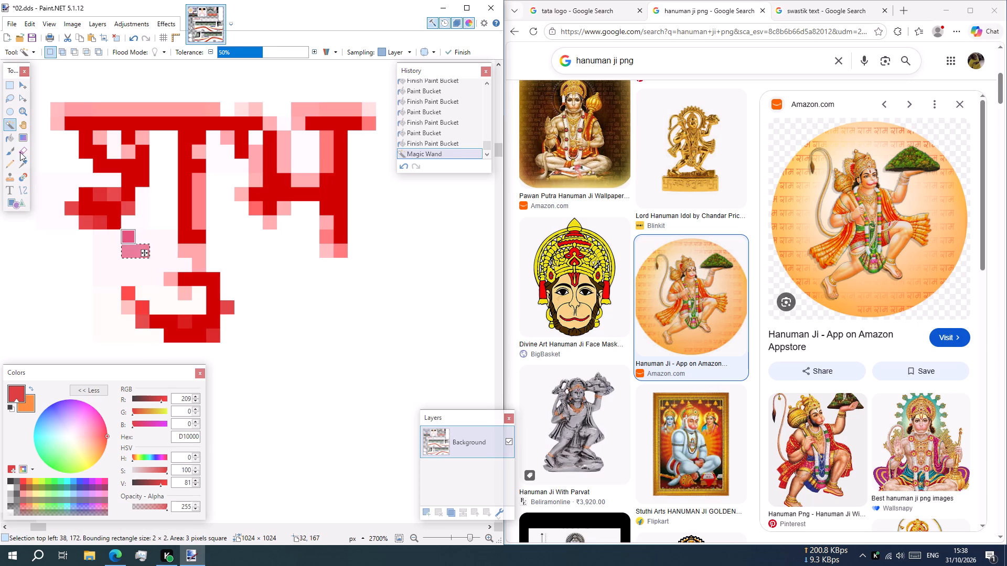
{"action": "left_click", "coordinate": [12, 134]}
{"action": "left_click", "coordinate": [132, 237]}
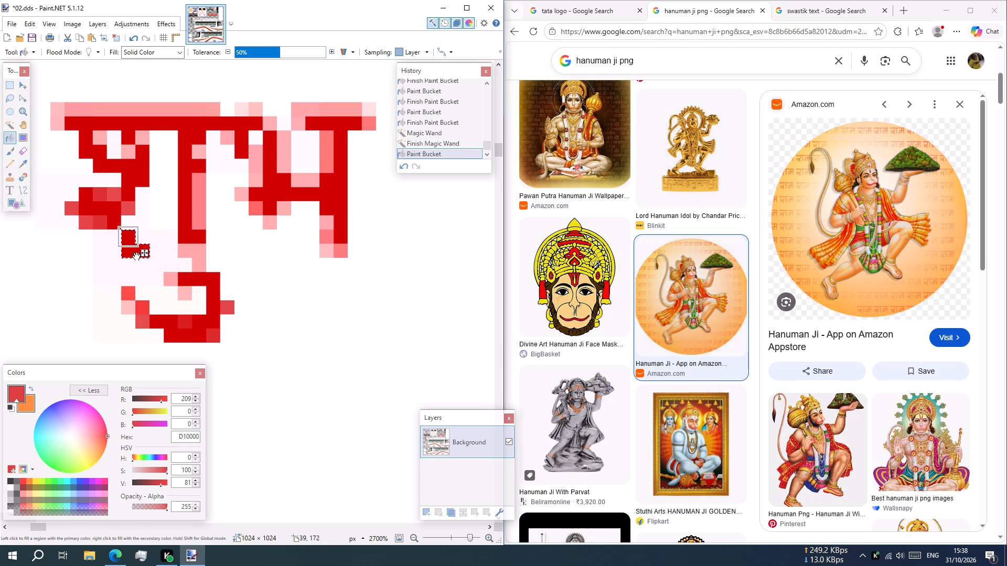
Look over the livery's side, rear and front markings, checking the recoloured front and the blue top banner.
{"action": "scroll", "coordinate": [180, 225], "scroll_direction": "down", "scroll_amount": 20, "text": "ctrl"}
{"action": "scroll", "coordinate": [180, 225], "scroll_direction": "down", "scroll_amount": 11, "text": "ctrl"}
{"action": "scroll", "coordinate": [362, 200], "scroll_direction": "down", "scroll_amount": 2}
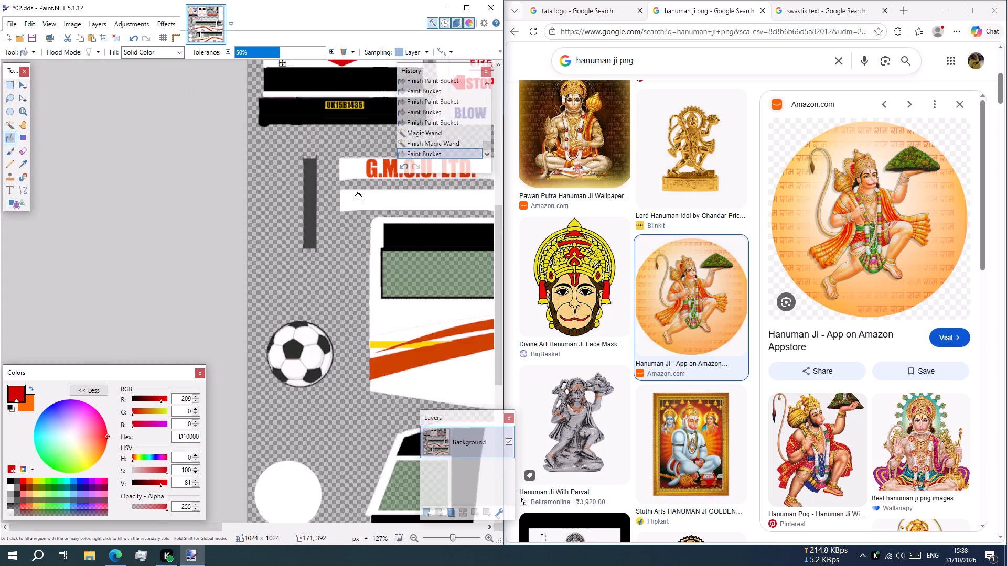
{"action": "scroll", "coordinate": [368, 222], "scroll_direction": "up", "scroll_amount": 3}
{"action": "scroll", "coordinate": [334, 246], "scroll_direction": "up", "scroll_amount": 4, "text": "ctrl"}
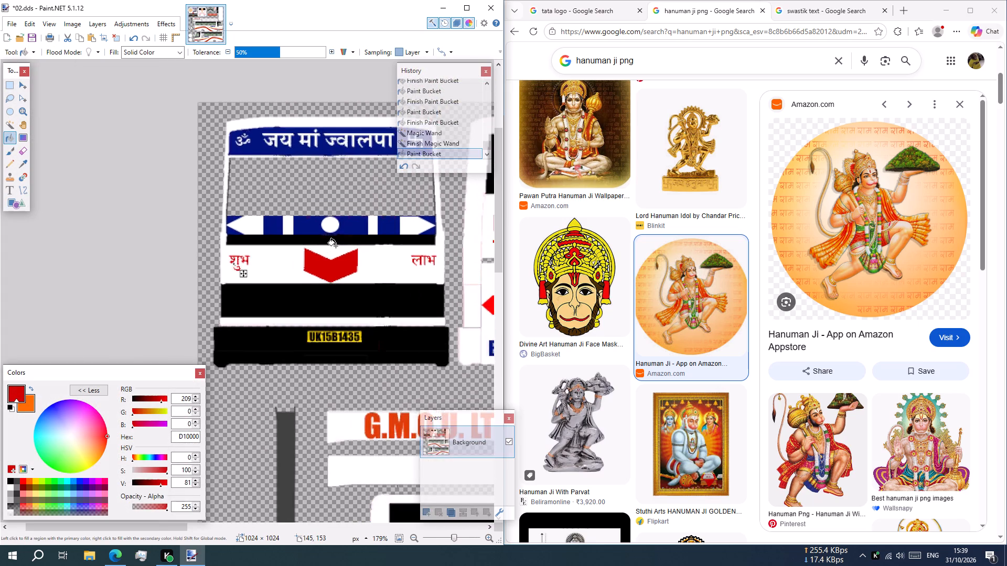
{"action": "scroll", "coordinate": [329, 220], "scroll_direction": "up", "scroll_amount": 2}
{"action": "scroll", "coordinate": [353, 271], "scroll_direction": "up", "scroll_amount": 1, "text": "shift"}
{"action": "scroll", "coordinate": [353, 271], "scroll_direction": "down", "scroll_amount": 2, "text": "shift"}
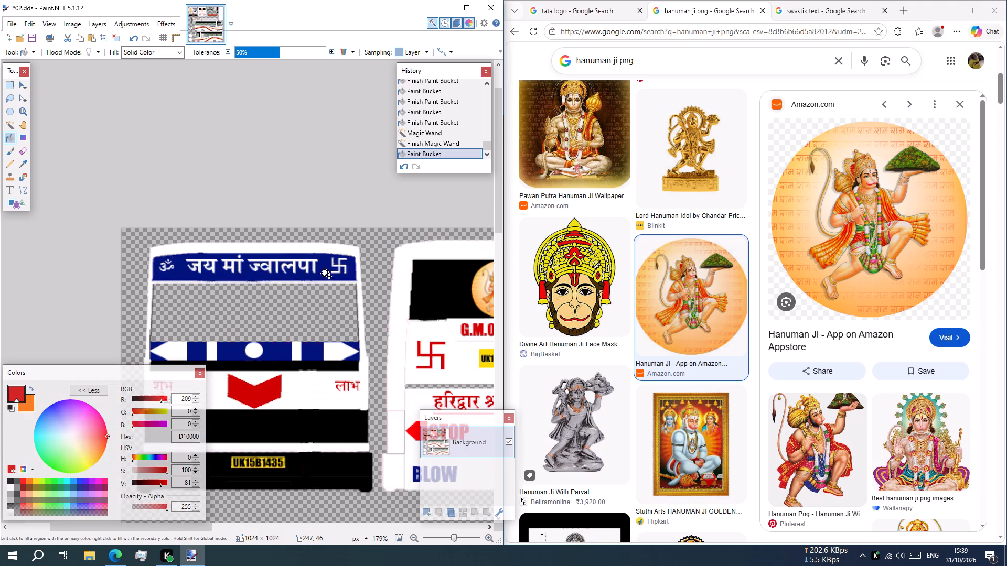
{"action": "scroll", "coordinate": [287, 292], "scroll_direction": "up", "scroll_amount": 2, "text": "ctrl"}
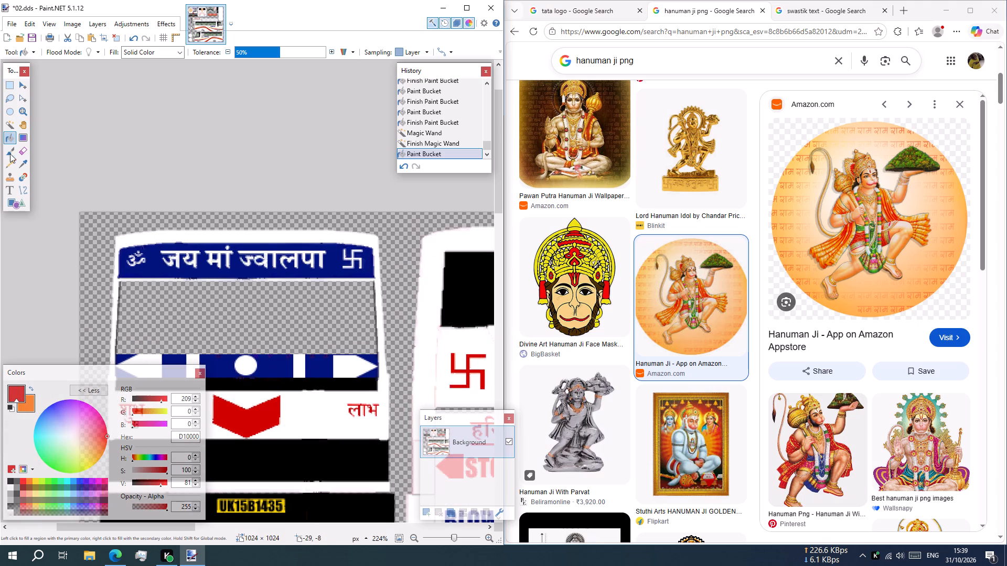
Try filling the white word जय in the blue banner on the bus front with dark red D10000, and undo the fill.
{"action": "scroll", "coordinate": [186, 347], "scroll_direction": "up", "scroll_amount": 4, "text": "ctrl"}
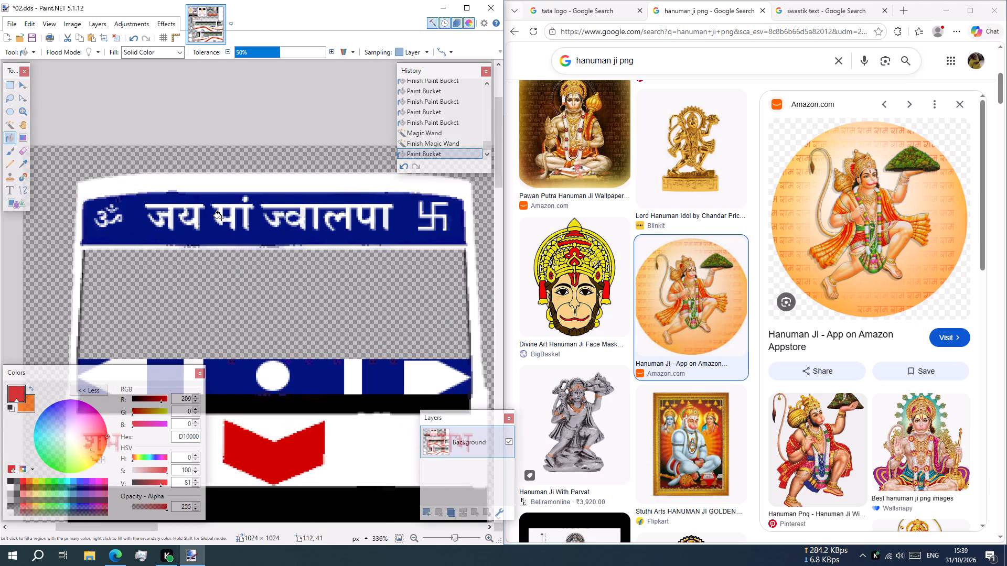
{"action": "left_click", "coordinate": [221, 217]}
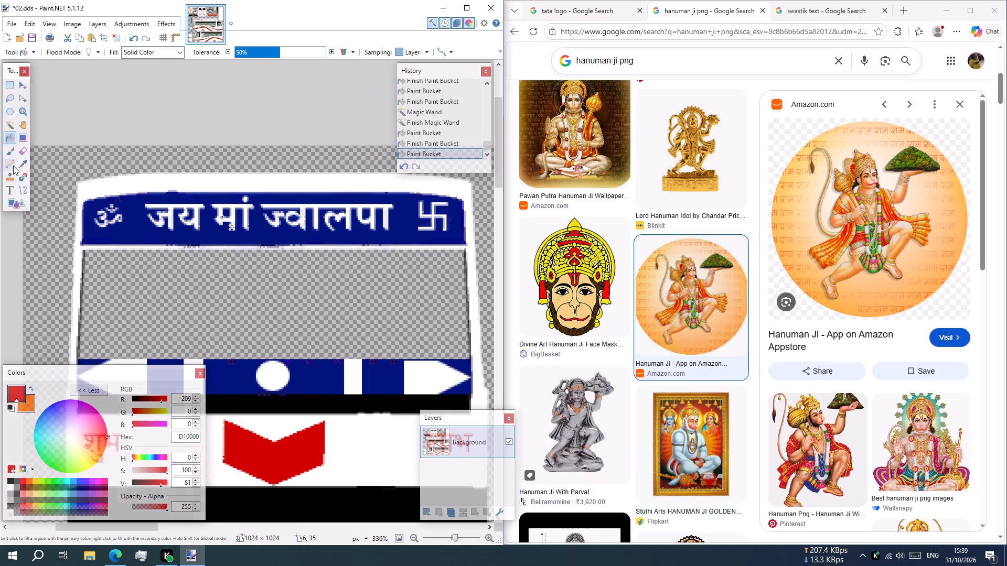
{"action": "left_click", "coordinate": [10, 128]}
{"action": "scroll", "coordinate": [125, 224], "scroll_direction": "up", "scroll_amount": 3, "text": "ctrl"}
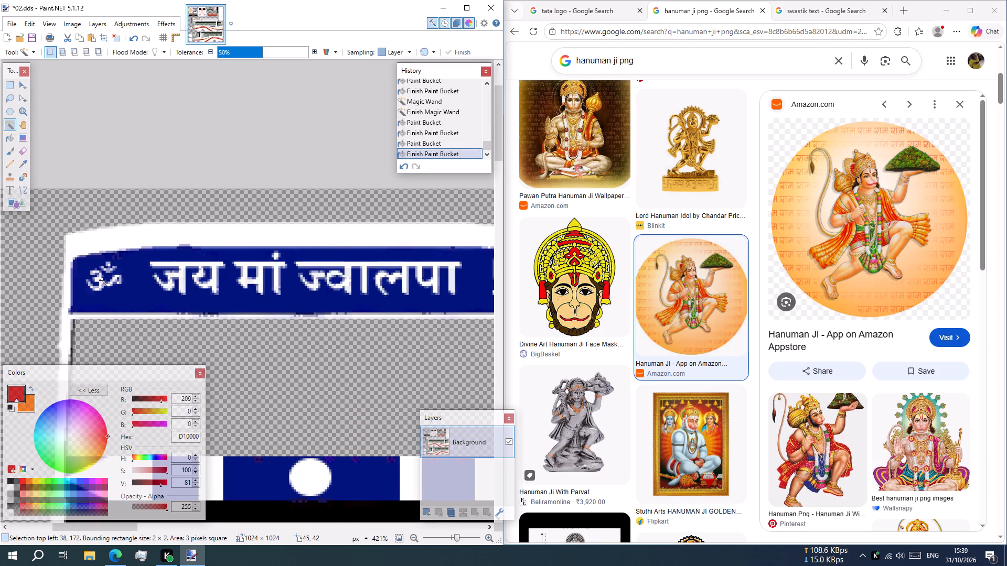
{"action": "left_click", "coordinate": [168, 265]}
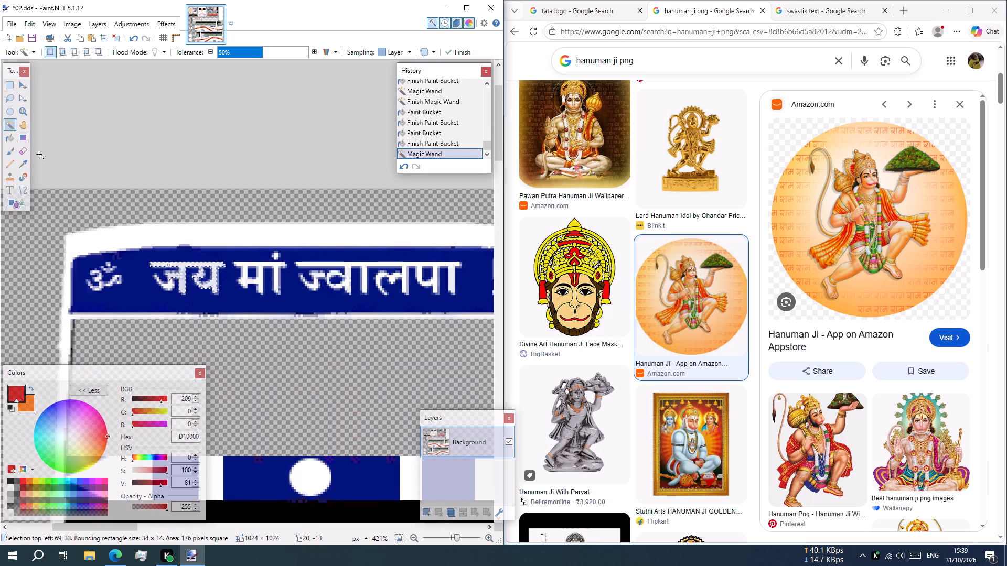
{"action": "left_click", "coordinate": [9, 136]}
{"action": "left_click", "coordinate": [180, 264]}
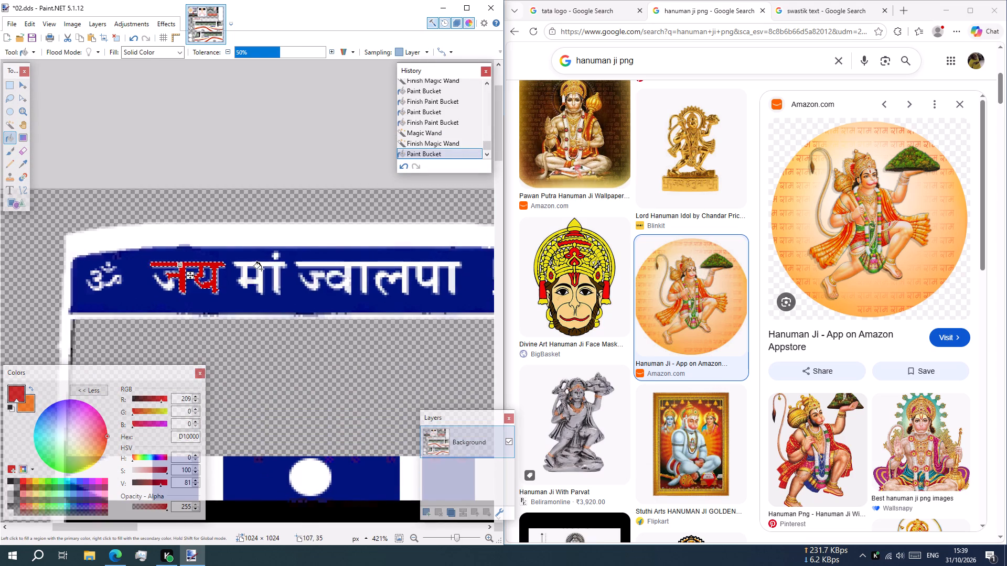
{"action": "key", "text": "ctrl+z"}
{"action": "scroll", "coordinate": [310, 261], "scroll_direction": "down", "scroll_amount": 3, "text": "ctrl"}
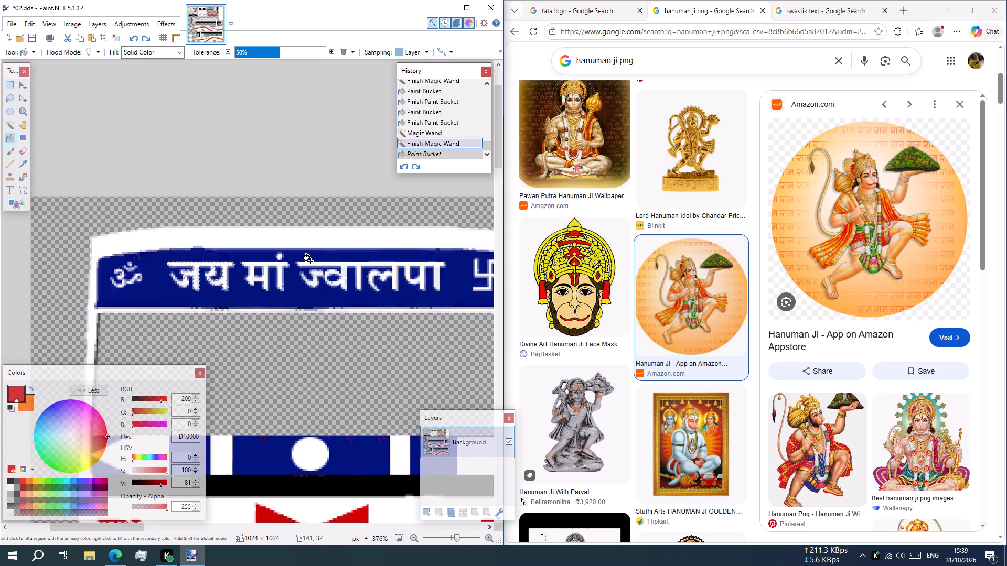
Select the white circle at the centre of the bus front's lower blue band and fill it with dark red D10000.
{"action": "scroll", "coordinate": [310, 261], "scroll_direction": "down", "scroll_amount": 8, "text": "ctrl"}
{"action": "scroll", "coordinate": [374, 249], "scroll_direction": "down", "scroll_amount": 5, "text": "ctrl"}
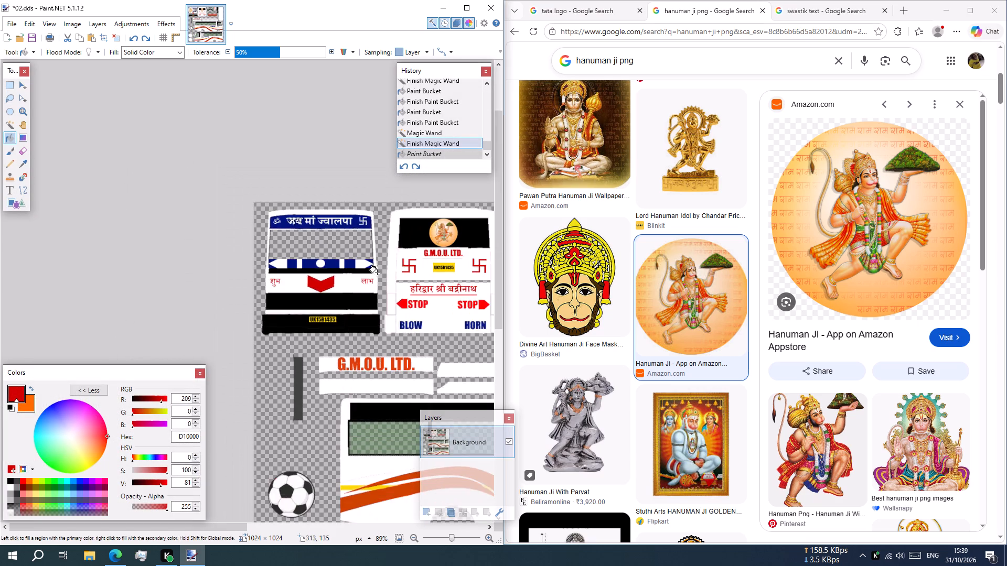
{"action": "scroll", "coordinate": [345, 285], "scroll_direction": "up", "scroll_amount": 7, "text": "ctrl"}
{"action": "scroll", "coordinate": [268, 415], "scroll_direction": "down", "scroll_amount": 1}
{"action": "scroll", "coordinate": [307, 388], "scroll_direction": "up", "scroll_amount": 7, "text": "ctrl"}
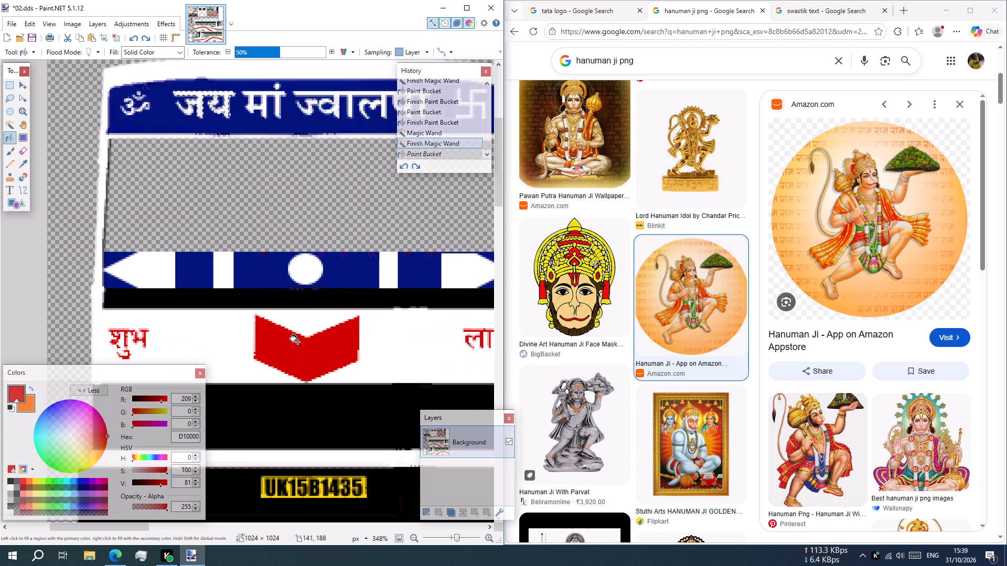
{"action": "left_click", "coordinate": [6, 124]}
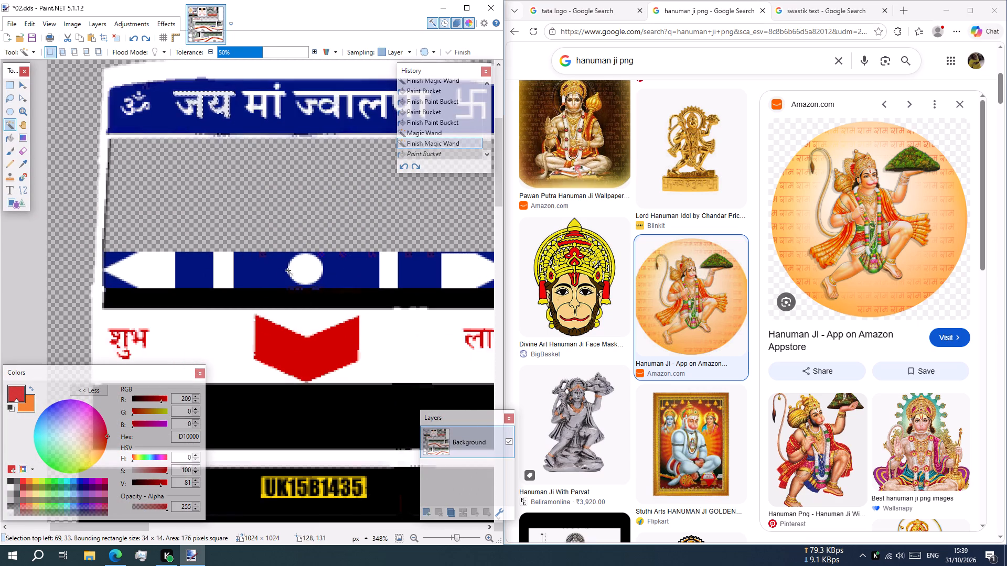
{"action": "left_click", "coordinate": [294, 269]}
{"action": "left_click", "coordinate": [14, 130]}
{"action": "left_click", "coordinate": [14, 136]}
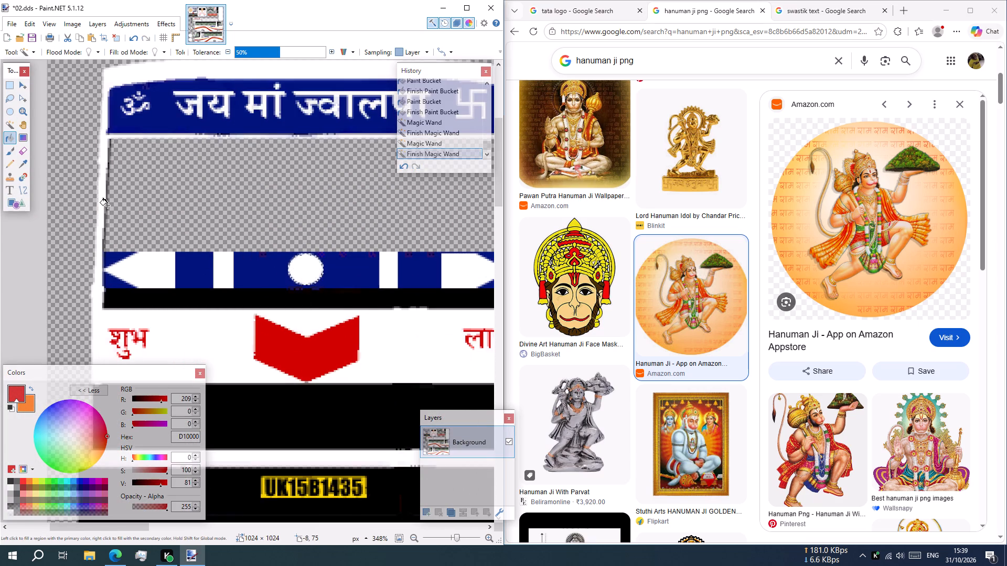
{"action": "left_click", "coordinate": [312, 265]}
Select the two white arrow ends and two white bars in the front's lower blue band and fill them with dark red D10000.
{"action": "scroll", "coordinate": [349, 268], "scroll_direction": "down", "scroll_amount": 10, "text": "ctrl"}
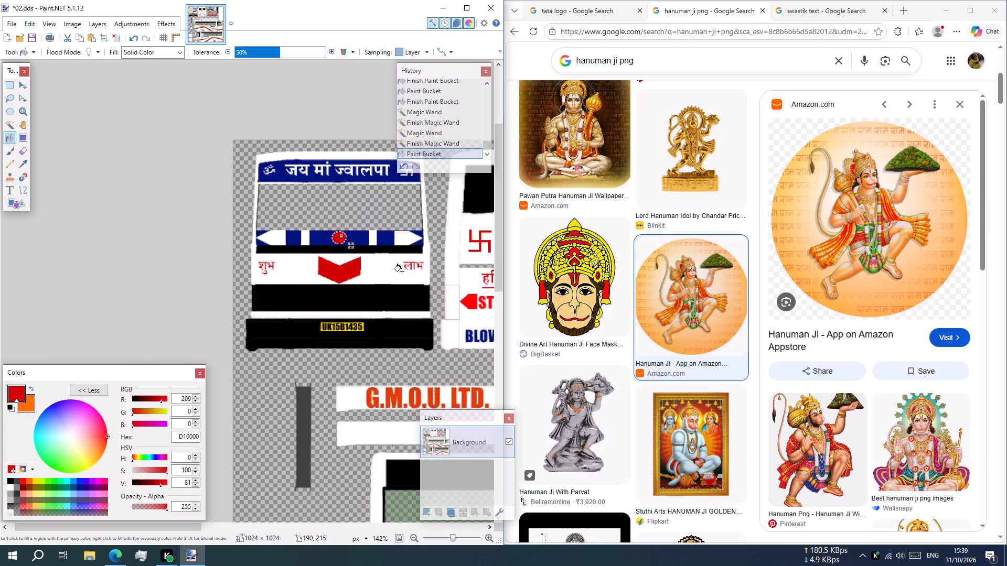
{"action": "scroll", "coordinate": [402, 271], "scroll_direction": "down", "scroll_amount": 3, "text": "ctrl"}
{"action": "scroll", "coordinate": [370, 295], "scroll_direction": "up", "scroll_amount": 11}
{"action": "scroll", "coordinate": [314, 320], "scroll_direction": "down", "scroll_amount": 2}
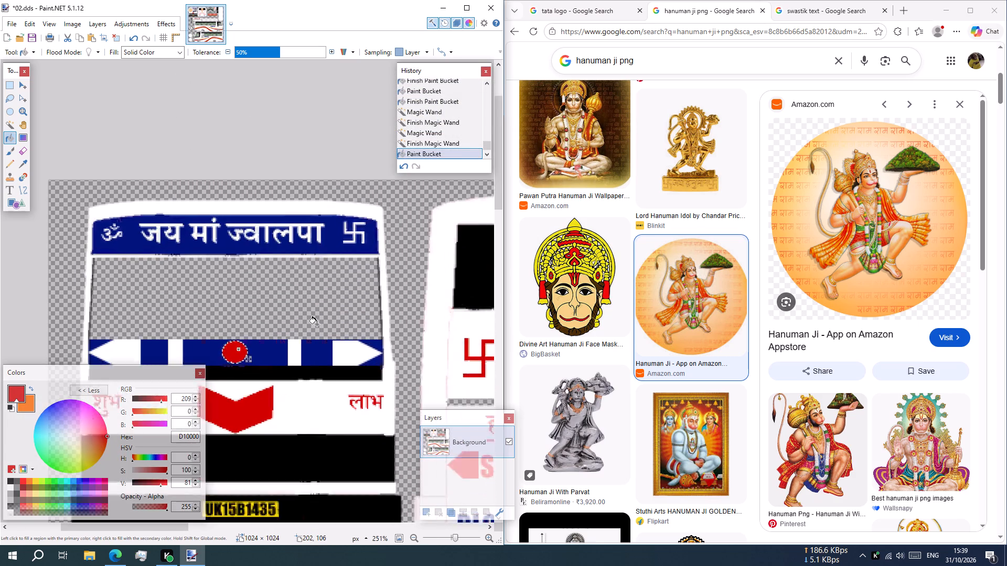
{"action": "scroll", "coordinate": [331, 318], "scroll_direction": "down", "scroll_amount": 1, "text": "ctrl"}
{"action": "scroll", "coordinate": [331, 318], "scroll_direction": "up", "scroll_amount": 2}
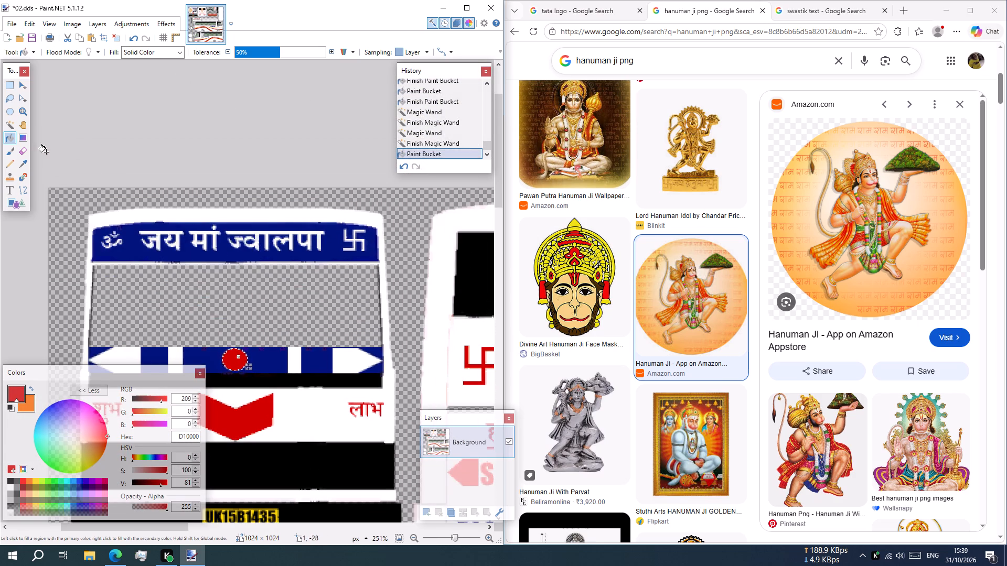
{"action": "left_click", "coordinate": [349, 354]}
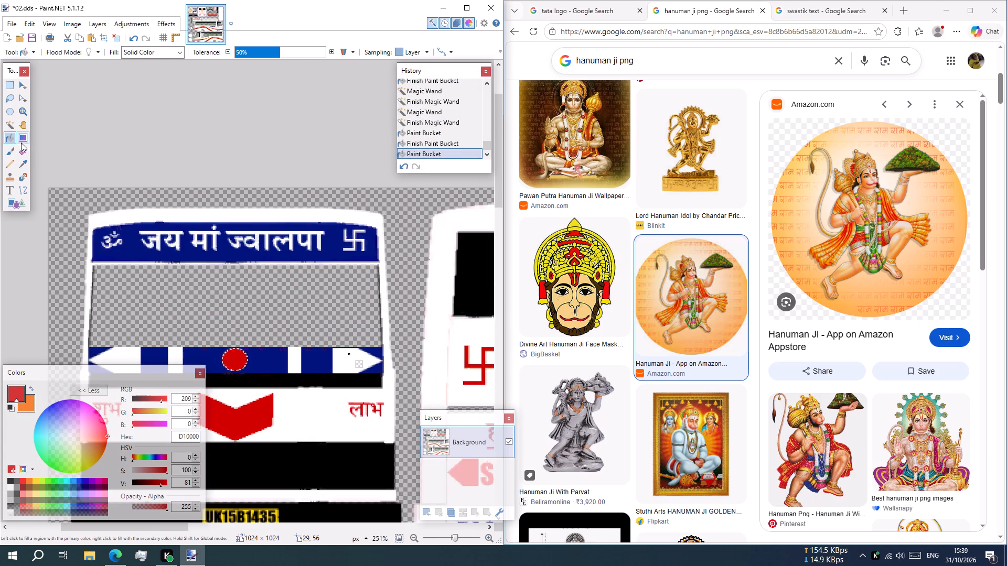
{"action": "left_click", "coordinate": [12, 146]}
{"action": "left_click", "coordinate": [347, 363], "text": "ctrl"}
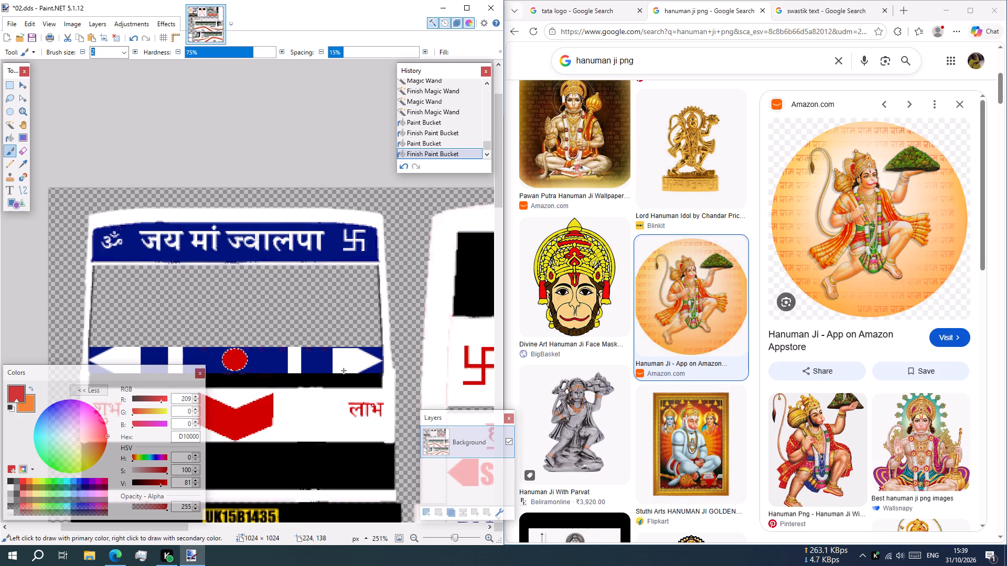
{"action": "left_click", "coordinate": [7, 125]}
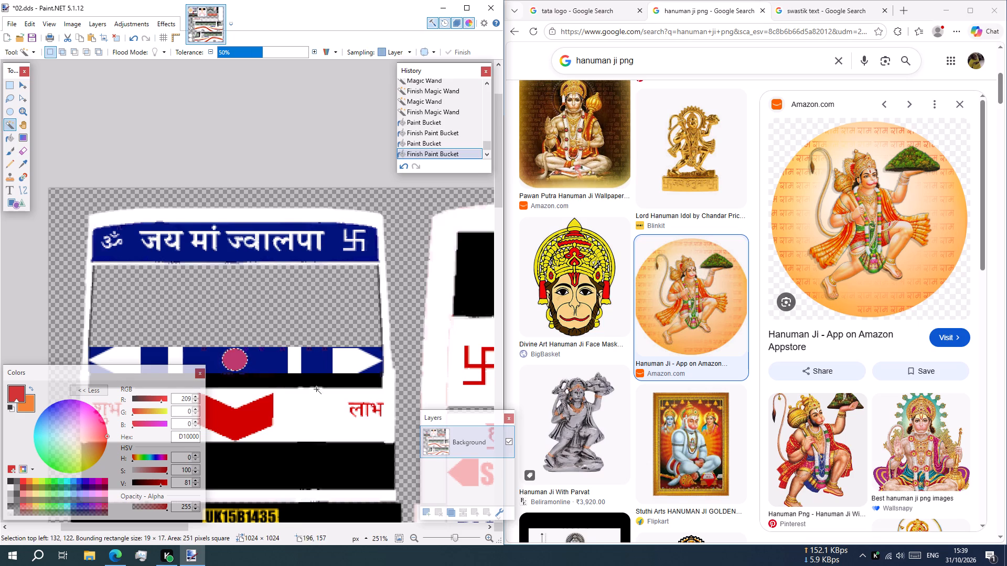
{"action": "left_click", "coordinate": [341, 361]}
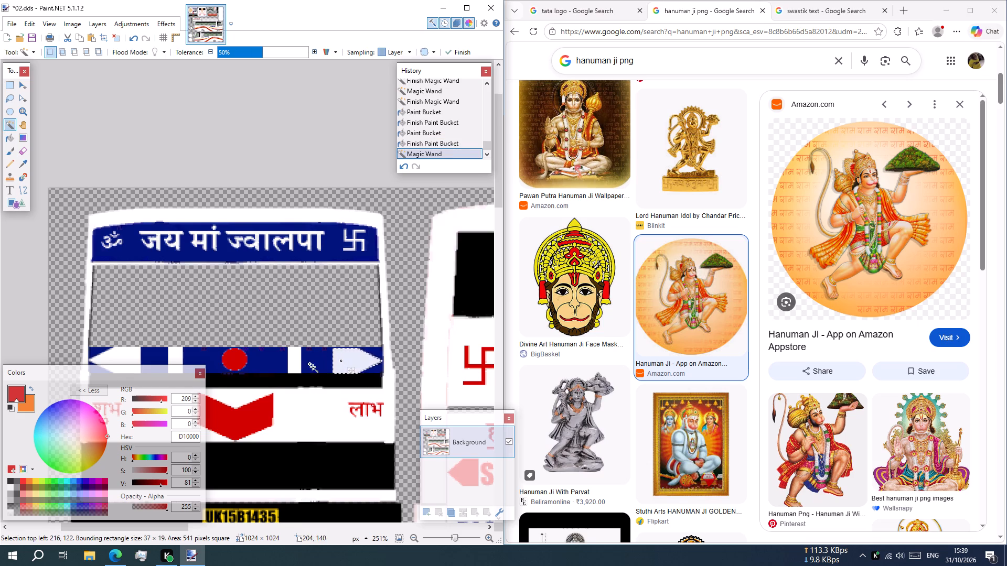
{"action": "left_click", "coordinate": [297, 363], "text": "ctrl"}
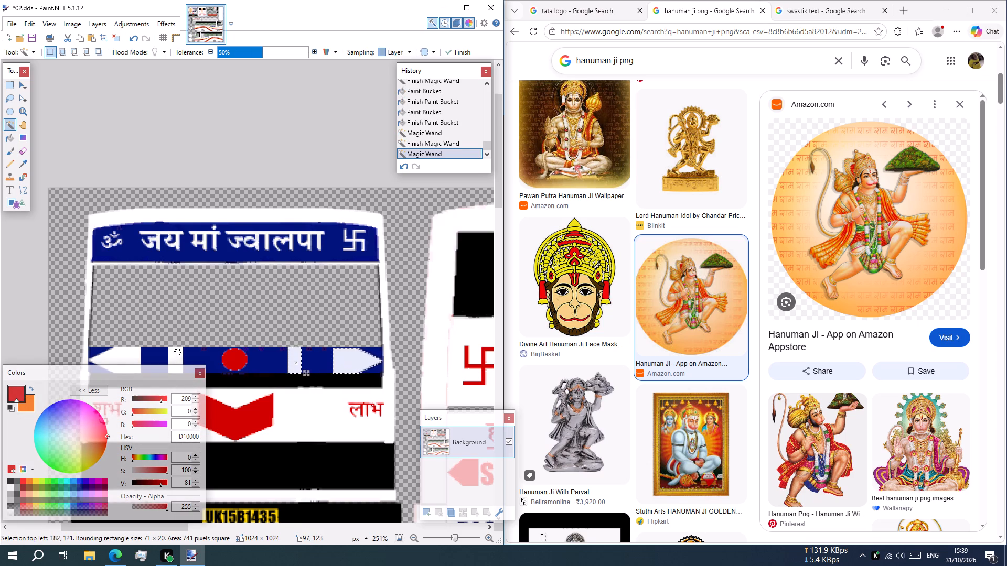
{"action": "left_click", "coordinate": [177, 351], "text": "ctrl"}
{"action": "left_click", "coordinate": [128, 353], "text": "ctrl"}
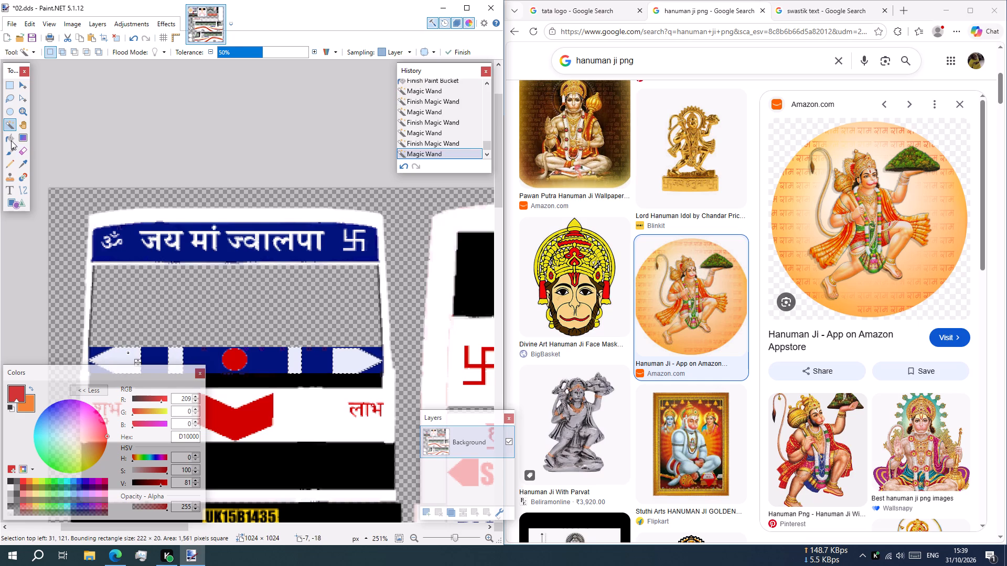
{"action": "left_click", "coordinate": [11, 140], "text": "ctrl"}
{"action": "left_click", "coordinate": [297, 363]}
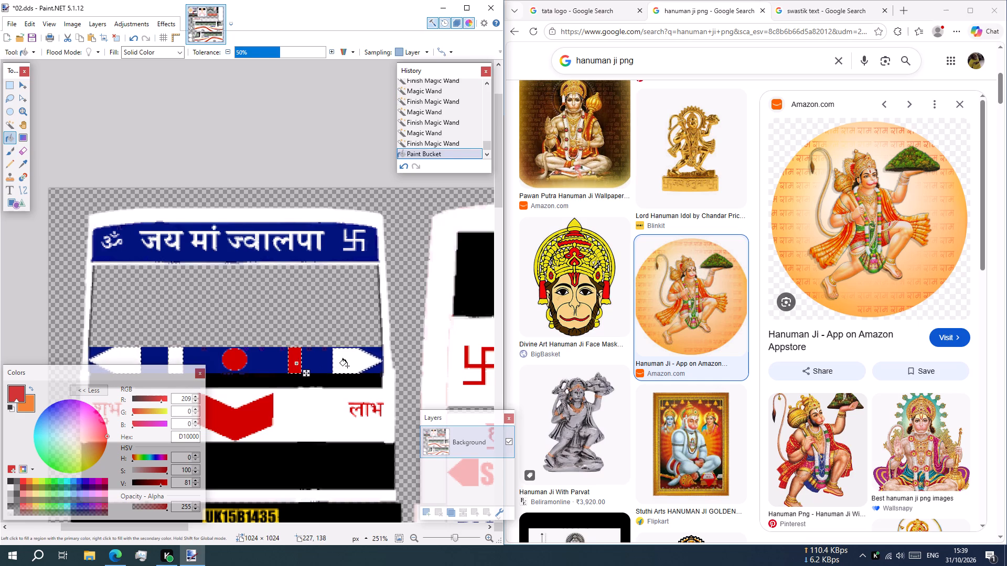
{"action": "left_click", "coordinate": [347, 366]}
{"action": "left_click", "coordinate": [177, 353]}
{"action": "left_click", "coordinate": [126, 353]}
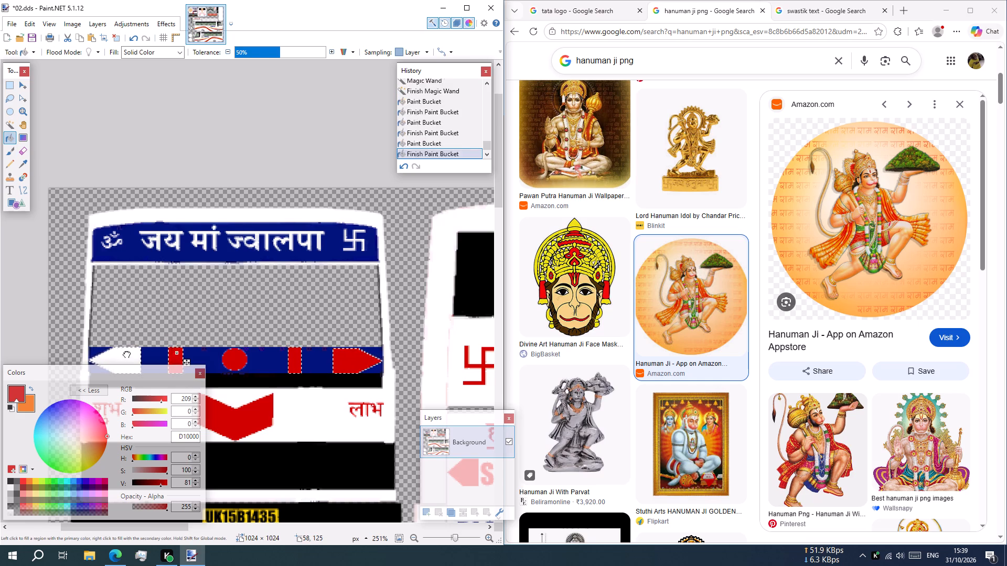
{"action": "key", "text": "s"}
Look over the whole livery, checking the recoloured band on the bus front against the rear and side artwork.
{"action": "scroll", "coordinate": [288, 254], "scroll_direction": "down", "scroll_amount": 6, "text": "ctrl"}
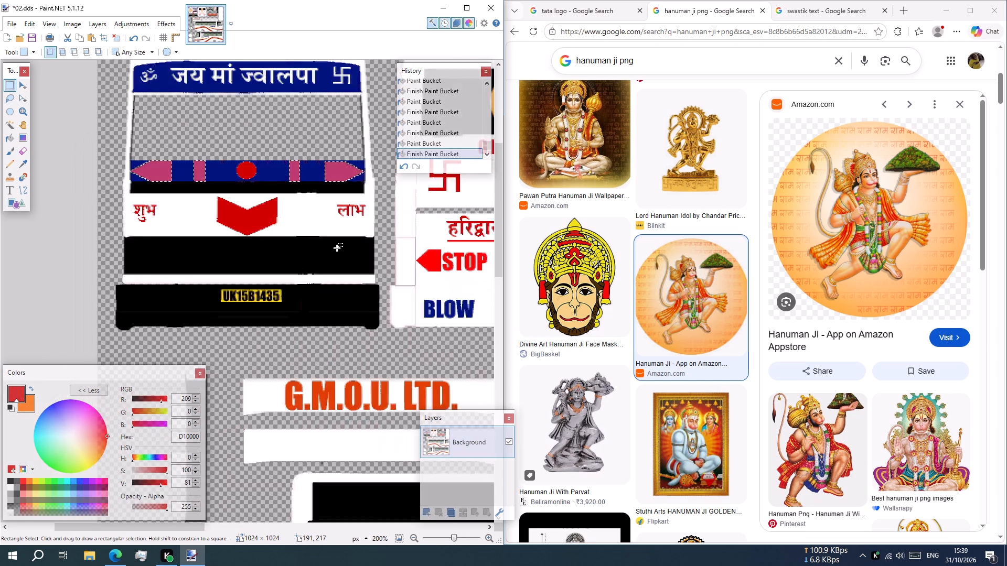
{"action": "scroll", "coordinate": [337, 248], "scroll_direction": "down", "scroll_amount": 9, "text": "ctrl"}
{"action": "scroll", "coordinate": [370, 293], "scroll_direction": "up", "scroll_amount": 2}
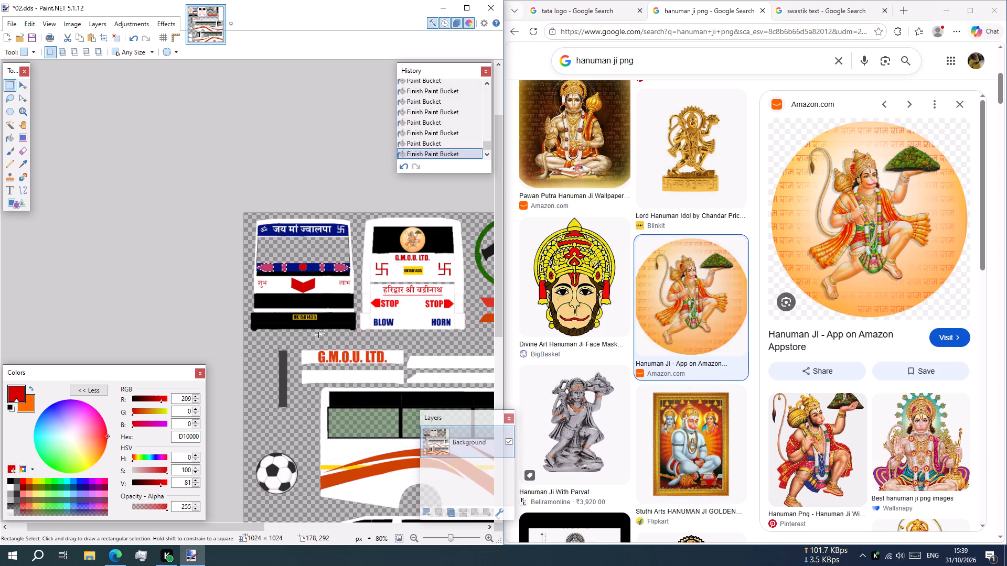
{"action": "scroll", "coordinate": [332, 257], "scroll_direction": "down", "scroll_amount": 2}
{"action": "scroll", "coordinate": [337, 265], "scroll_direction": "up", "scroll_amount": 1}
{"action": "scroll", "coordinate": [395, 252], "scroll_direction": "down", "scroll_amount": 1}
{"action": "scroll", "coordinate": [424, 222], "scroll_direction": "up", "scroll_amount": 2}
{"action": "scroll", "coordinate": [422, 261], "scroll_direction": "down", "scroll_amount": 2}
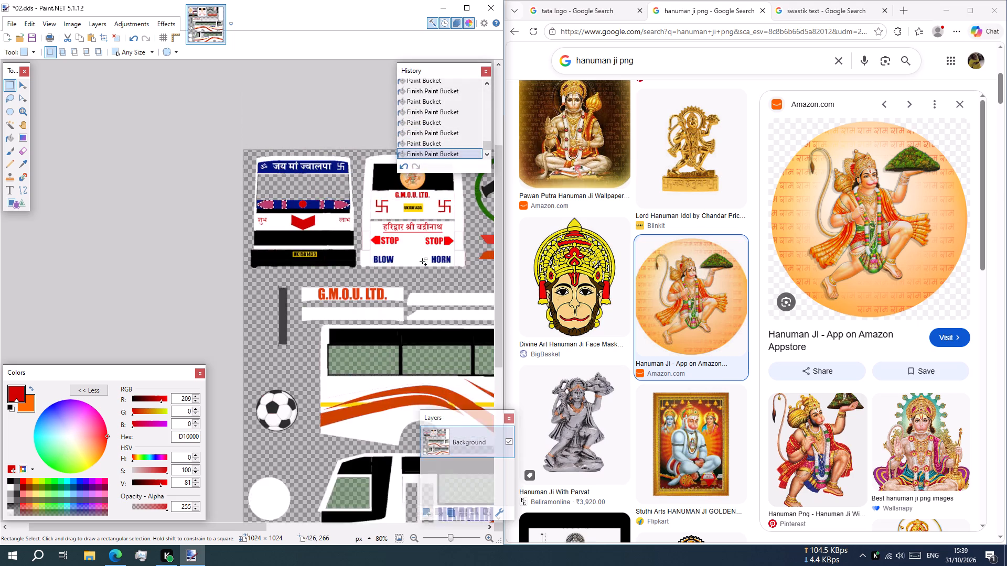
{"action": "scroll", "coordinate": [422, 261], "scroll_direction": "down", "scroll_amount": 3, "text": "shift"}
{"action": "scroll", "coordinate": [282, 235], "scroll_direction": "down", "scroll_amount": 1, "text": "ctrl"}
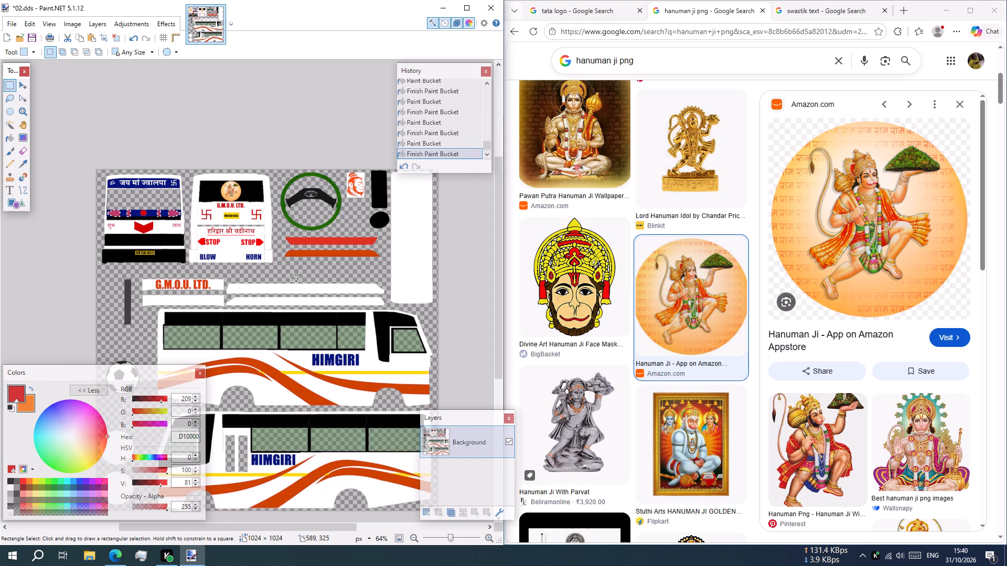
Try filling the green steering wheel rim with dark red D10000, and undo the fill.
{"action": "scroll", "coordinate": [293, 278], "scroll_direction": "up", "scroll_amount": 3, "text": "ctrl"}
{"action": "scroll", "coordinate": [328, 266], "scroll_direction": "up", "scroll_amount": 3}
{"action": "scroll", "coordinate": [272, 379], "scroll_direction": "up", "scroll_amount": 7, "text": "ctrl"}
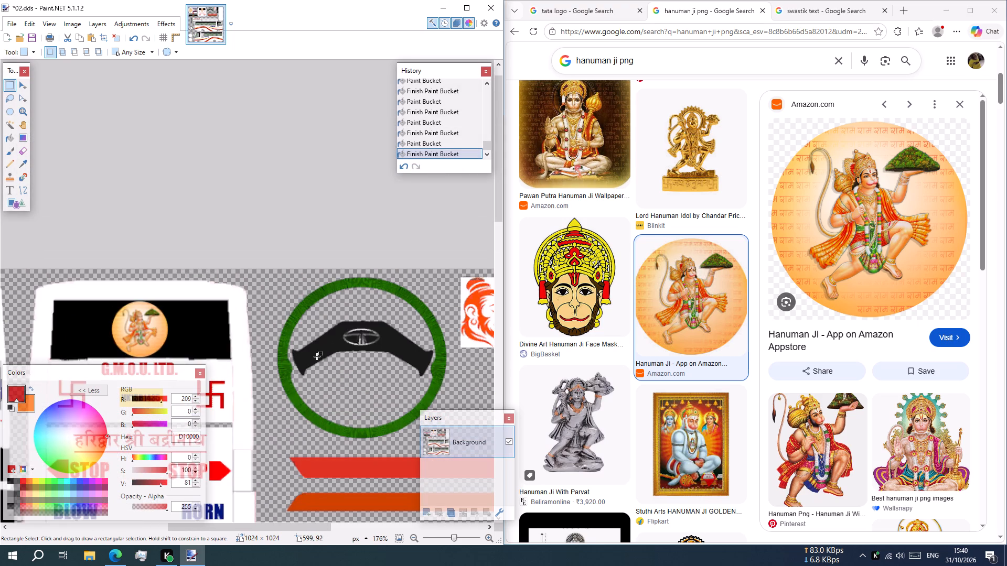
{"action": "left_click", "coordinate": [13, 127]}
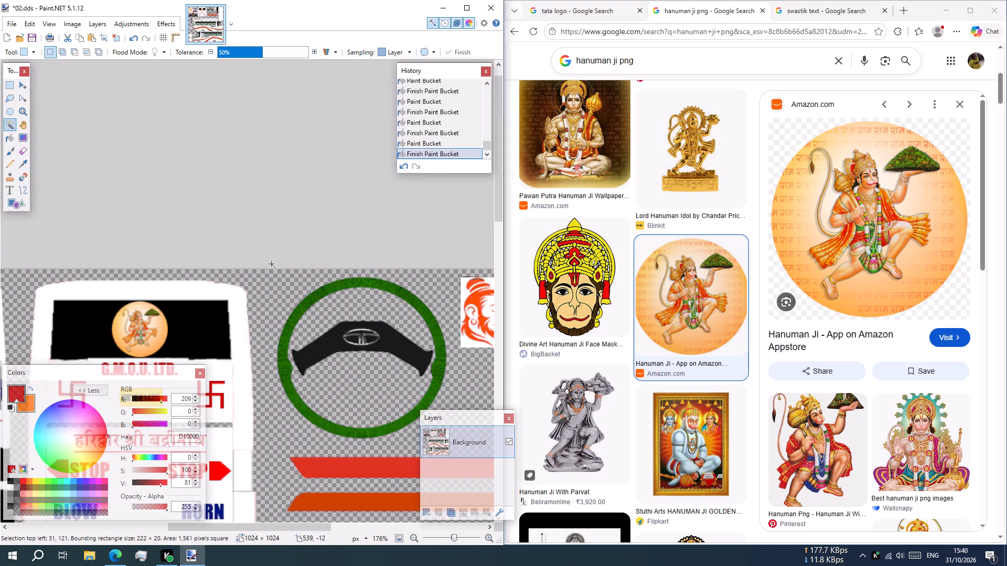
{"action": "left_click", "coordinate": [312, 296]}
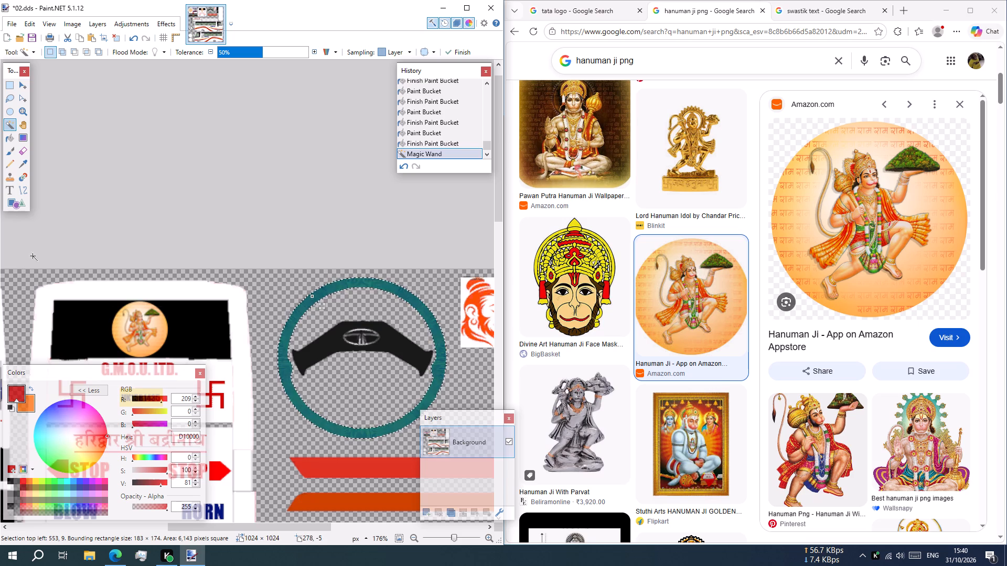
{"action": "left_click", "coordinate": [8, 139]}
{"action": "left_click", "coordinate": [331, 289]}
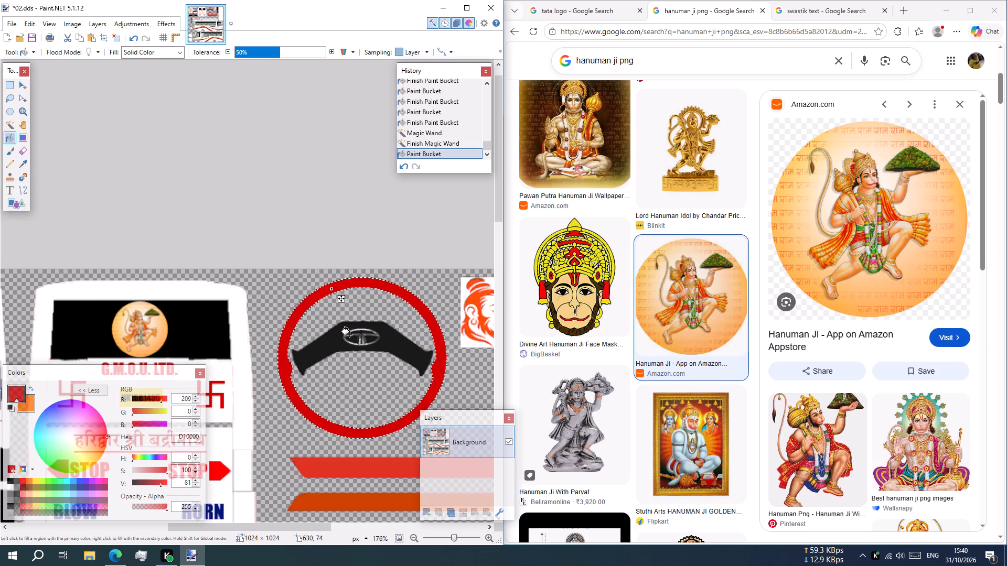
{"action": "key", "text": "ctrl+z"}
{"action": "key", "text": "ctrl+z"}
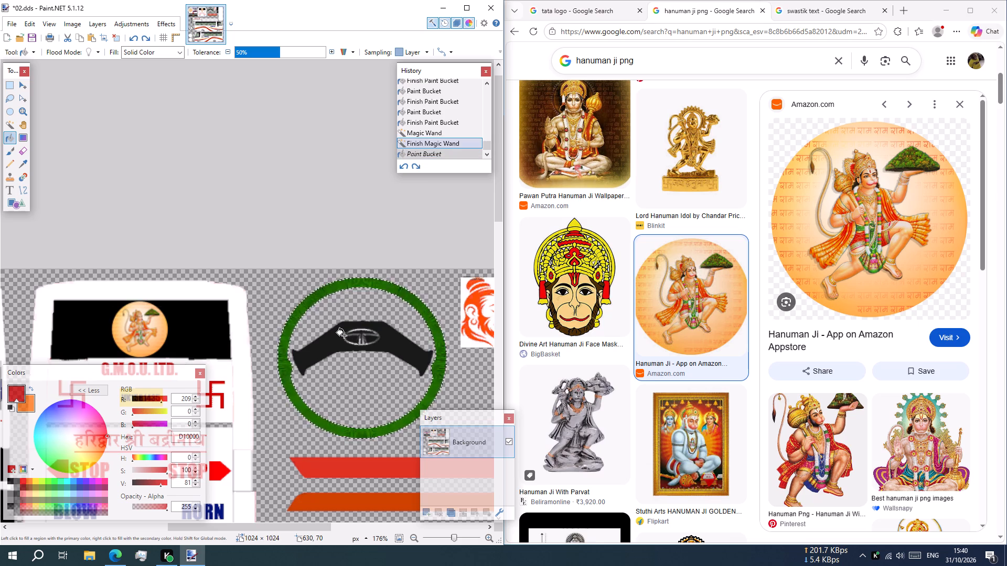
Look over the front, rear, steering wheel and both side views of the livery.
{"action": "scroll", "coordinate": [372, 302], "scroll_direction": "down", "scroll_amount": 4}
{"action": "scroll", "coordinate": [410, 277], "scroll_direction": "down", "scroll_amount": 3, "text": "ctrl"}
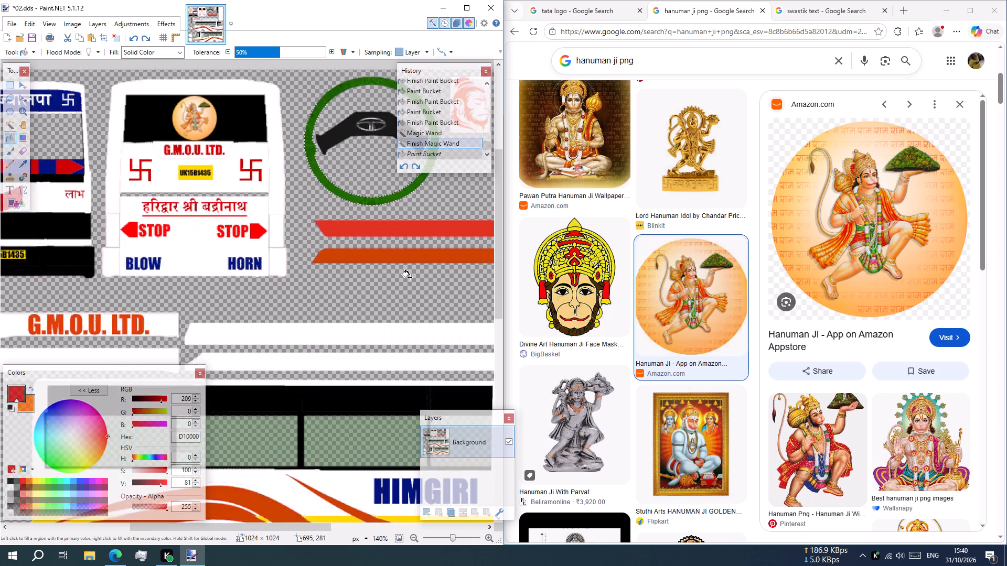
{"action": "scroll", "coordinate": [410, 277], "scroll_direction": "down", "scroll_amount": 3, "text": "ctrl"}
{"action": "scroll", "coordinate": [438, 257], "scroll_direction": "down", "scroll_amount": 1}
{"action": "scroll", "coordinate": [444, 242], "scroll_direction": "up", "scroll_amount": 2}
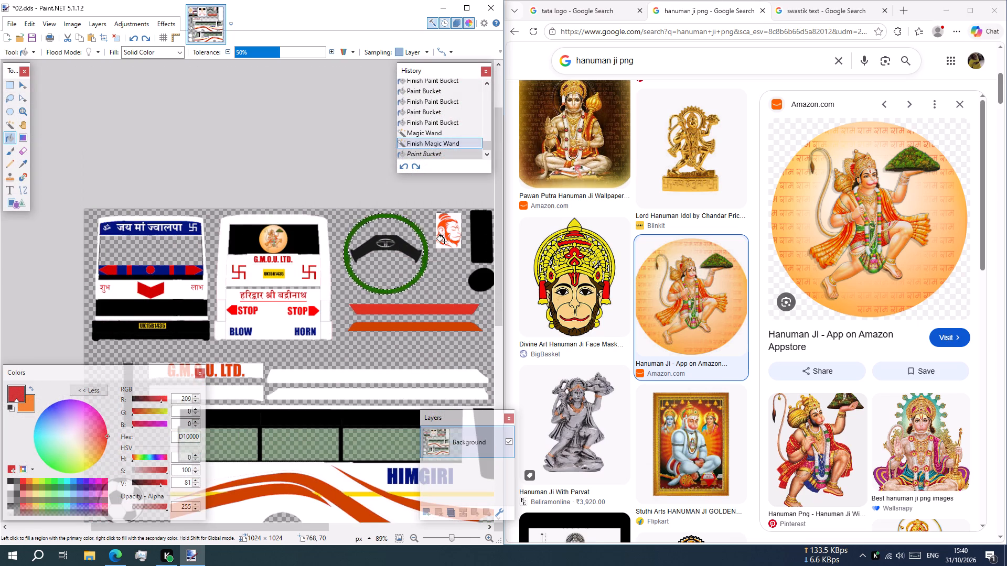
{"action": "scroll", "coordinate": [428, 269], "scroll_direction": "down", "scroll_amount": 3}
{"action": "scroll", "coordinate": [356, 304], "scroll_direction": "down", "scroll_amount": 3, "text": "shift"}
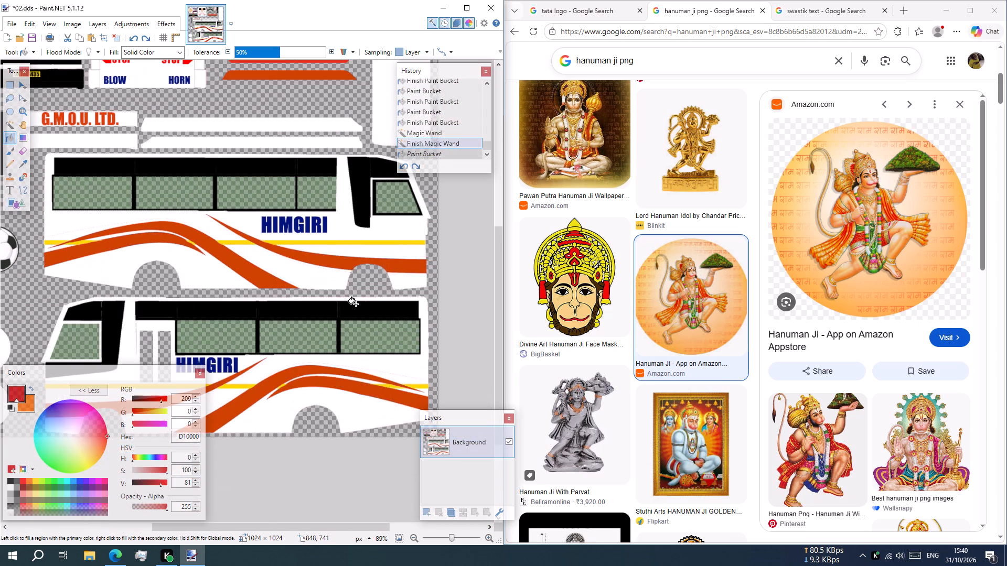
{"action": "scroll", "coordinate": [266, 314], "scroll_direction": "down", "scroll_amount": 2}
{"action": "scroll", "coordinate": [266, 314], "scroll_direction": "up", "scroll_amount": 4}
{"action": "scroll", "coordinate": [228, 233], "scroll_direction": "up", "scroll_amount": 1}
{"action": "scroll", "coordinate": [113, 297], "scroll_direction": "up", "scroll_amount": 2, "text": "ctrl"}
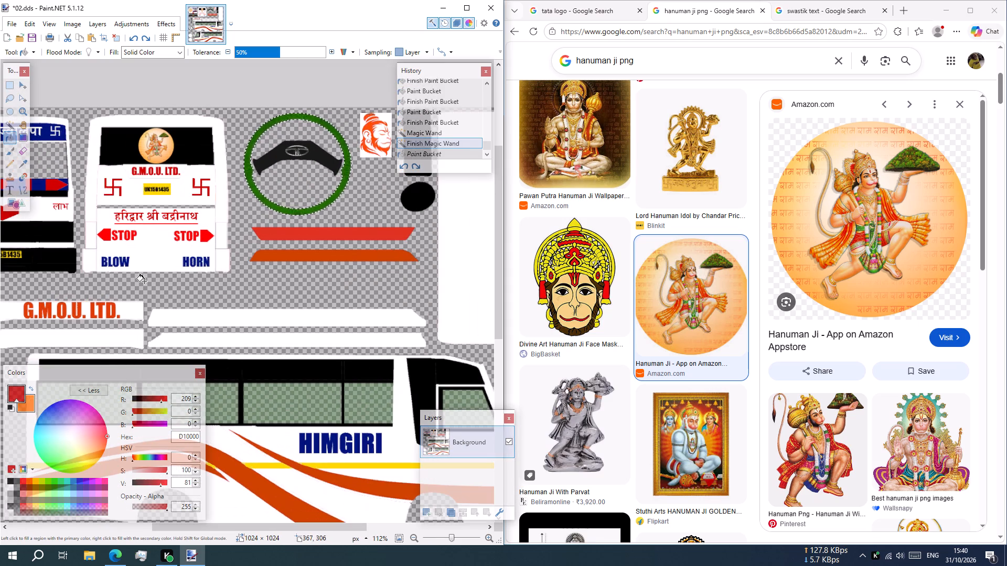
{"action": "scroll", "coordinate": [173, 251], "scroll_direction": "up", "scroll_amount": 2, "text": "shift"}
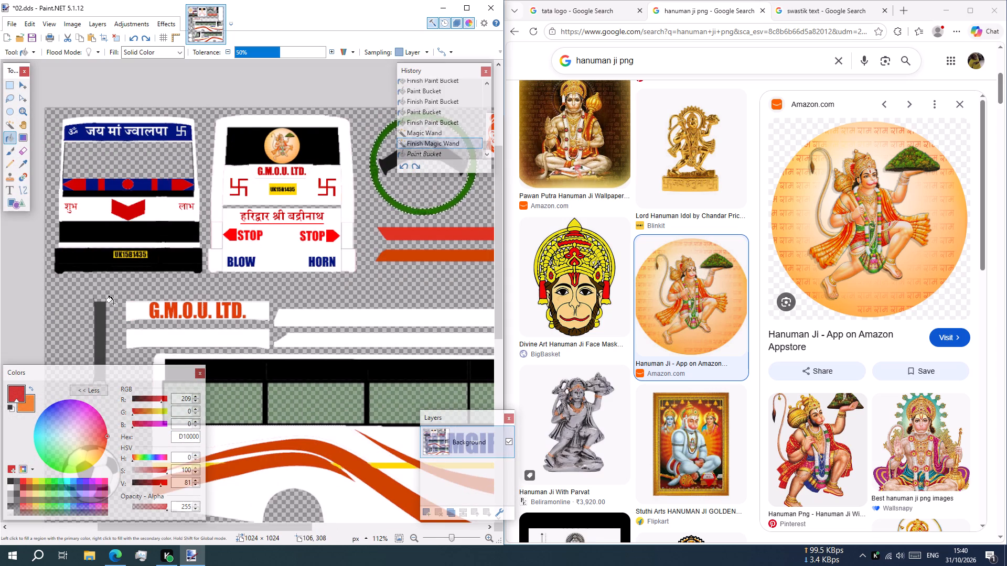
{"action": "scroll", "coordinate": [283, 259], "scroll_direction": "down", "scroll_amount": 4, "text": "ctrl"}
{"action": "scroll", "coordinate": [285, 261], "scroll_direction": "down", "scroll_amount": 2}
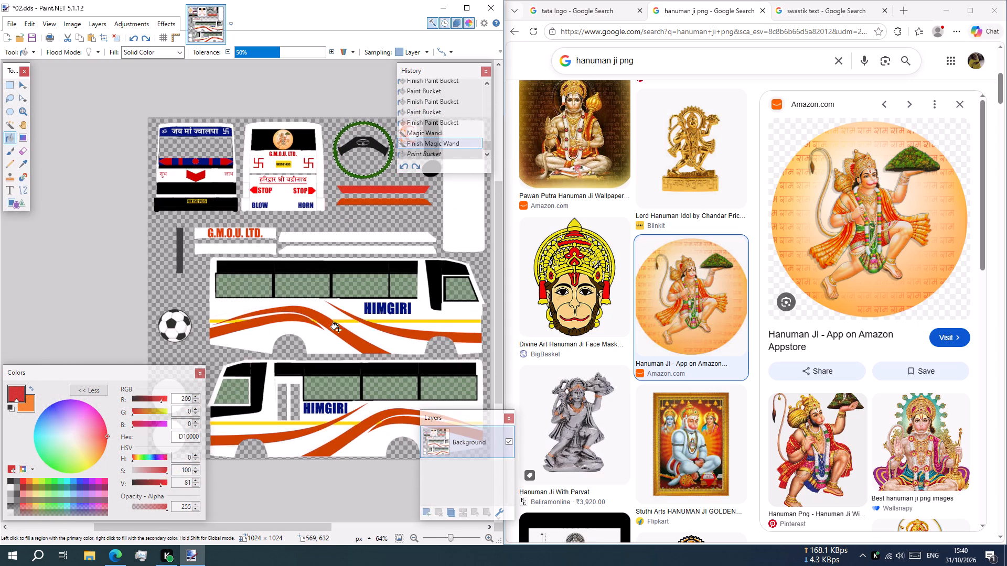
{"action": "scroll", "coordinate": [252, 276], "scroll_direction": "down", "scroll_amount": 3}
Save the livery changes to 02.dds.
{"action": "key", "text": "ctrl+s"}
{"action": "key", "text": "ctrl+s"}
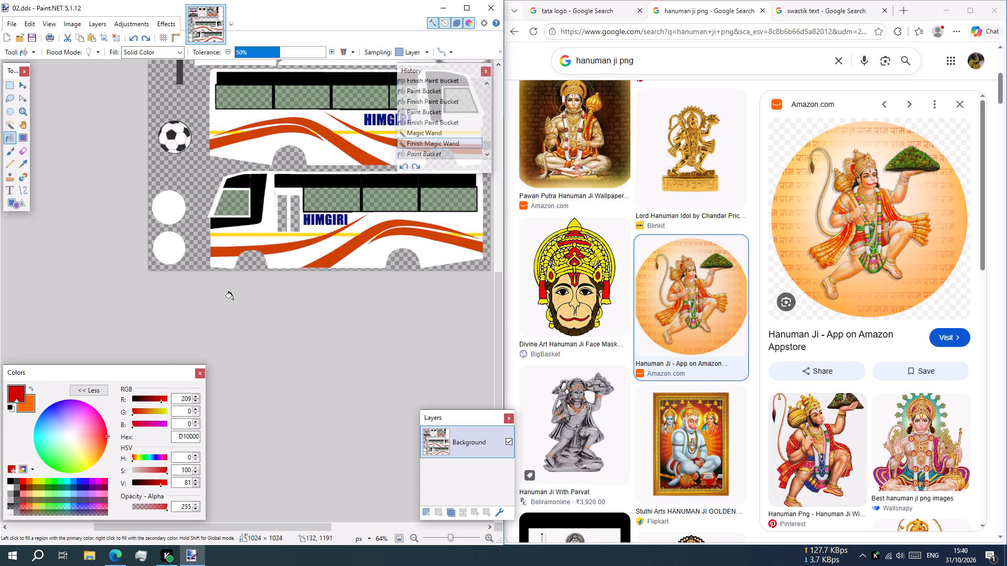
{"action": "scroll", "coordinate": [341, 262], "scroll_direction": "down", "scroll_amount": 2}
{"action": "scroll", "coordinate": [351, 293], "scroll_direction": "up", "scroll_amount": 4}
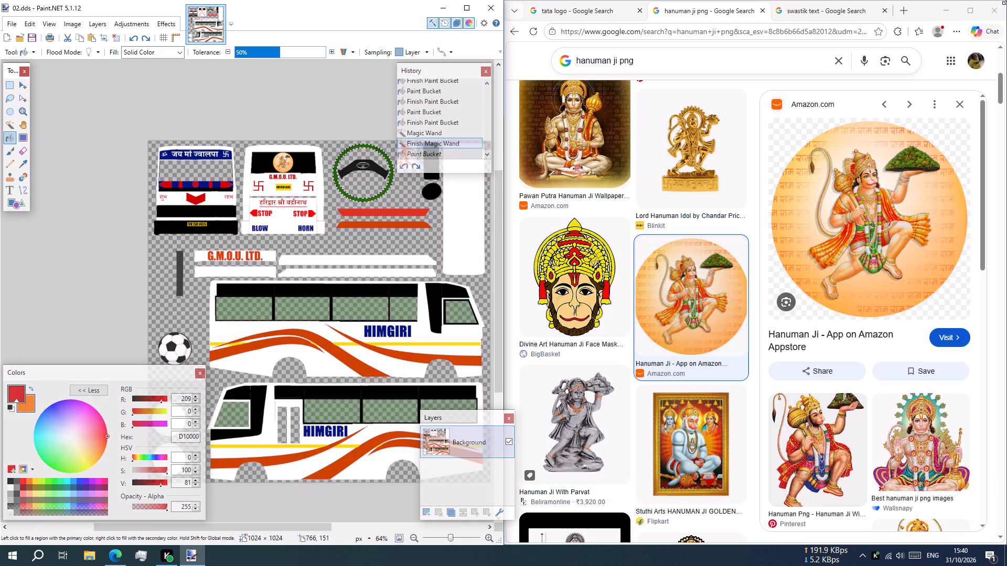